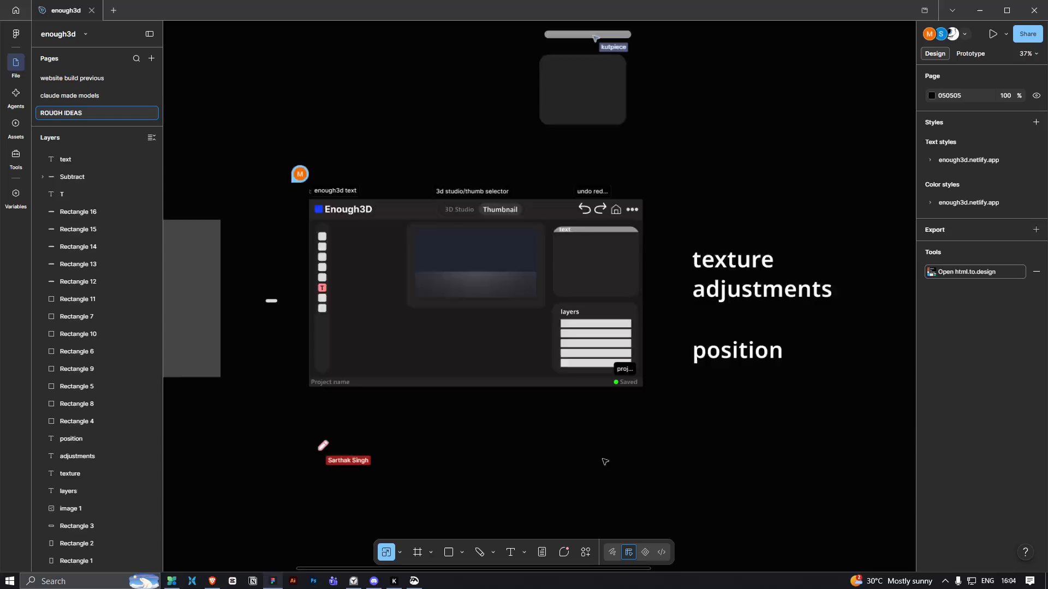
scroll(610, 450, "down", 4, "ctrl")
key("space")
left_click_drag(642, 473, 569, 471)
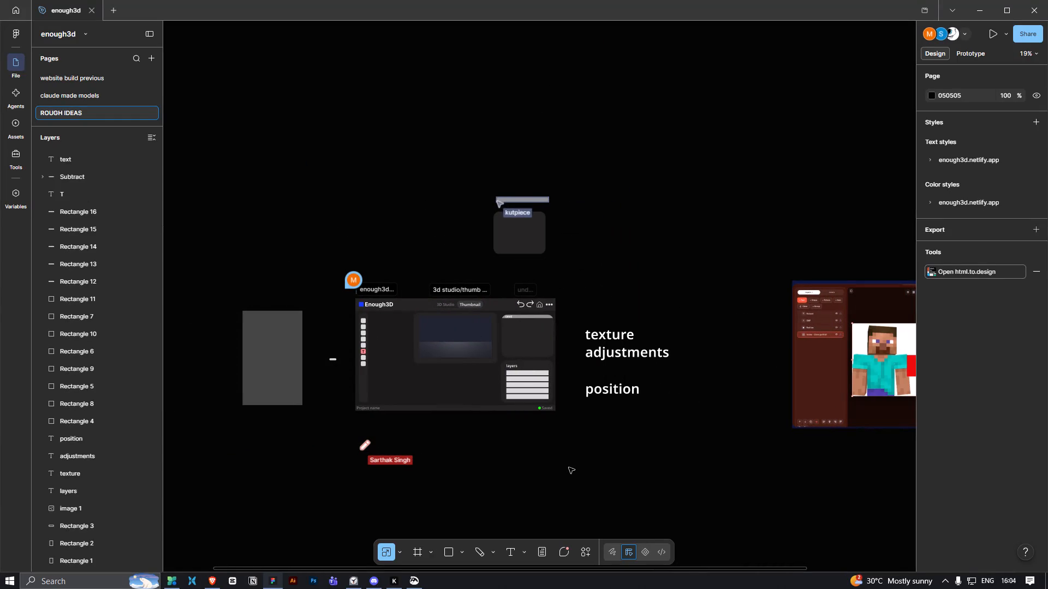
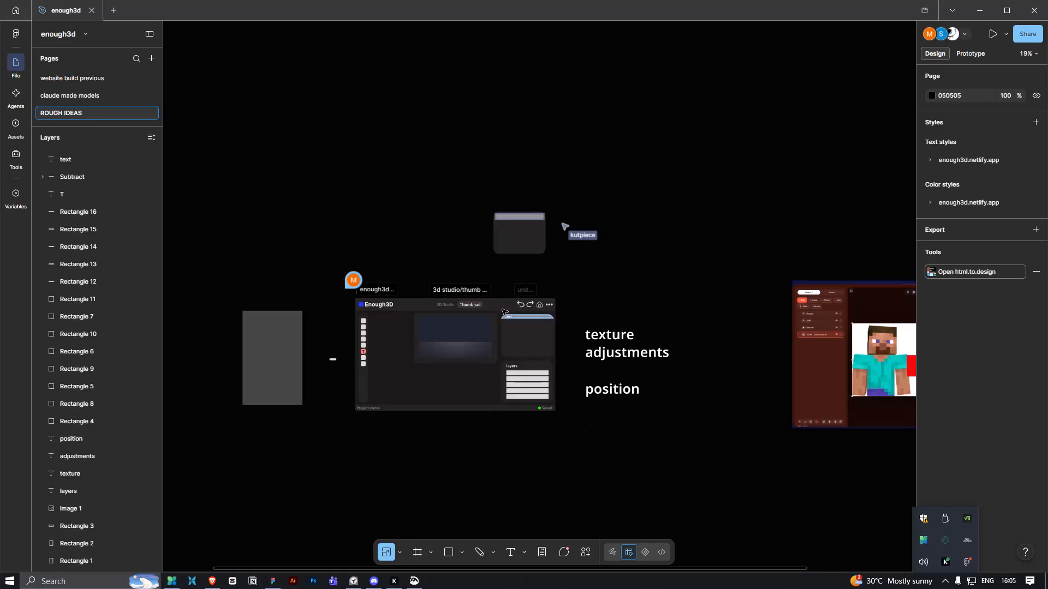
Examine the red thumbnail editor reference screenshot beside the mockup, covering its layer list, canvas and layer properties.
left_click(591, 258, "ctrl")
scroll(460, 248, "up", 6, "ctrl")
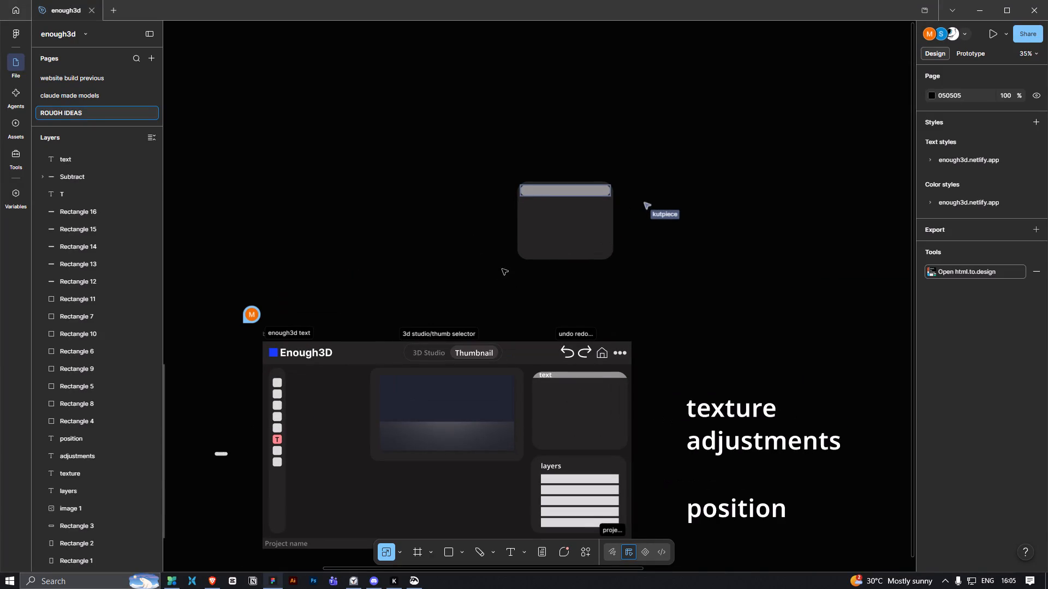
left_click(483, 270, "ctrl")
key("space")
left_click_drag(753, 388, 708, 306)
scroll(610, 417, "down", 7, "ctrl")
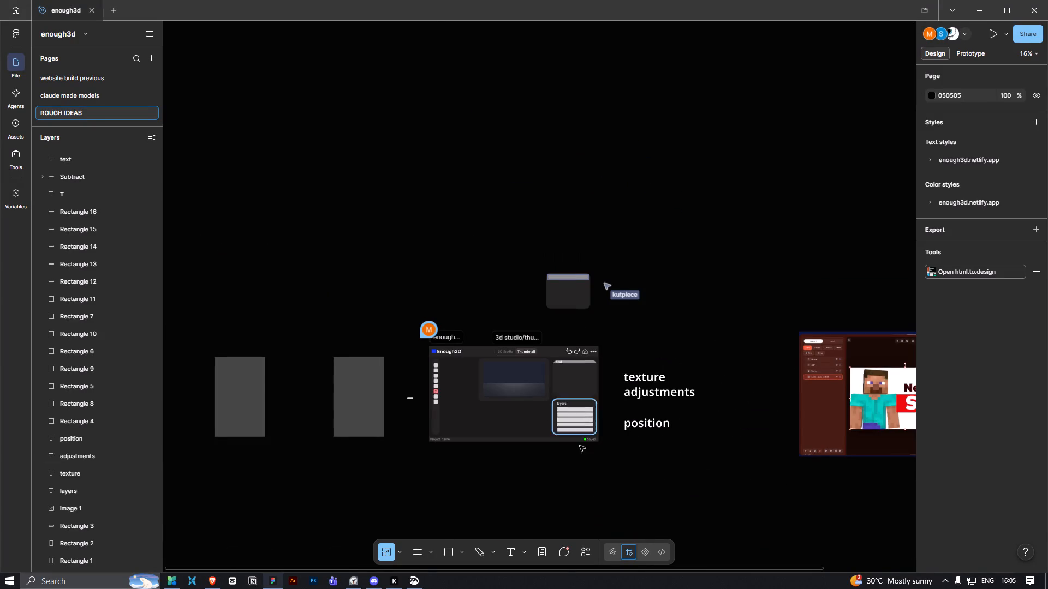
scroll(561, 460, "up", 3, "ctrl")
key("space")
left_click_drag(713, 479, 507, 470)
scroll(748, 472, "up", 4, "ctrl")
key("space")
left_click_drag(772, 444, 600, 472)
scroll(450, 356, "up", 4, "ctrl")
key("space")
key("space")
key("space")
key("space")
key("space")
key("space")
key("space")
key("space")
key("space")
left_click_drag(618, 371, 548, 378)
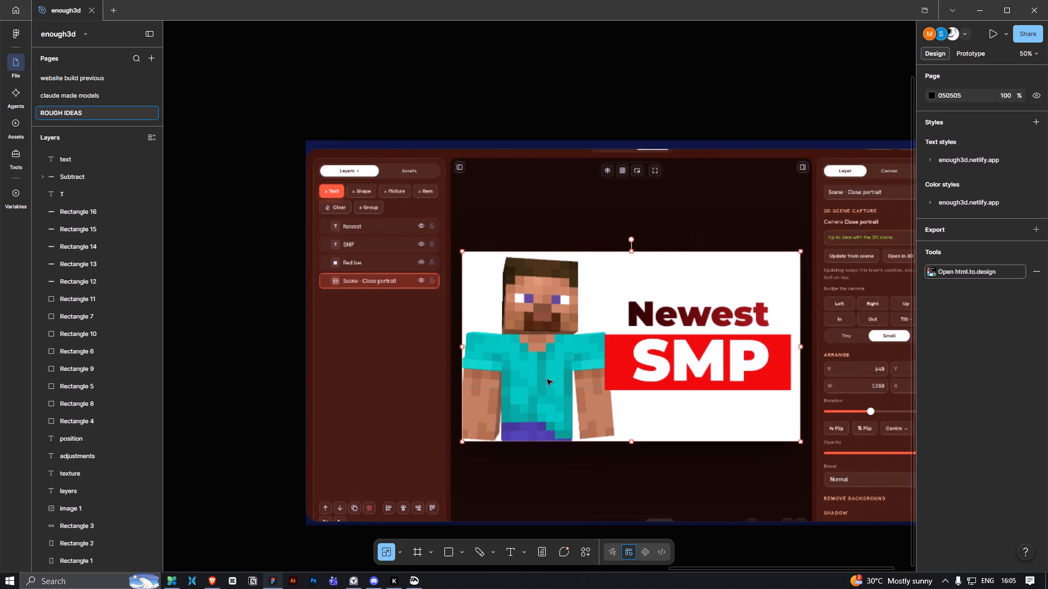
scroll(547, 381, "down", 1, "ctrl")
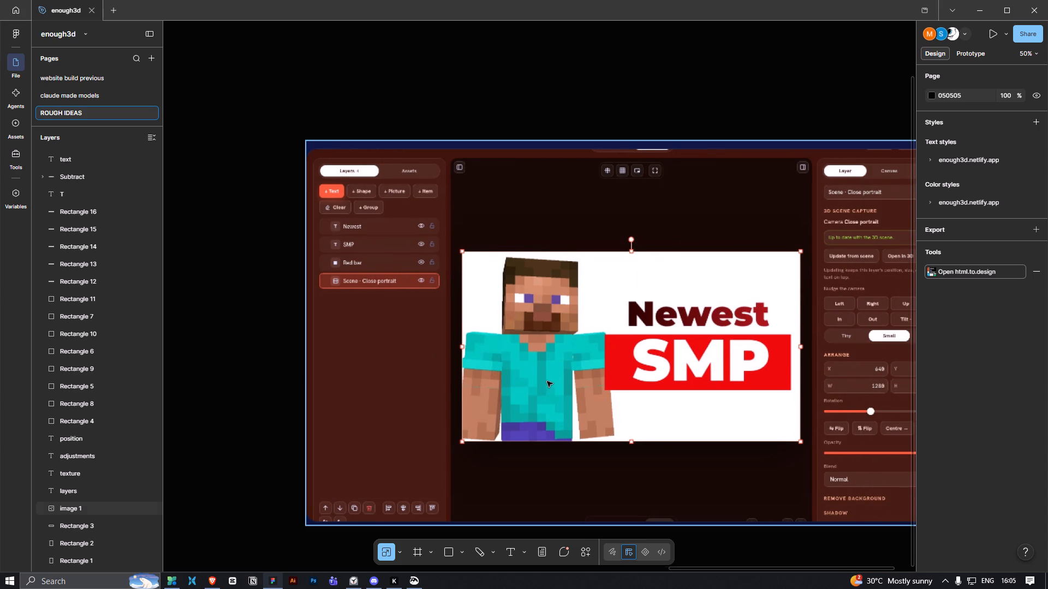
scroll(547, 381, "down", 1, "ctrl")
key("space")
key("space")
key("space")
key("space")
key("space")
key("space")
key("space")
left_click_drag(651, 414, 476, 419)
scroll(679, 425, "up", 4, "ctrl")
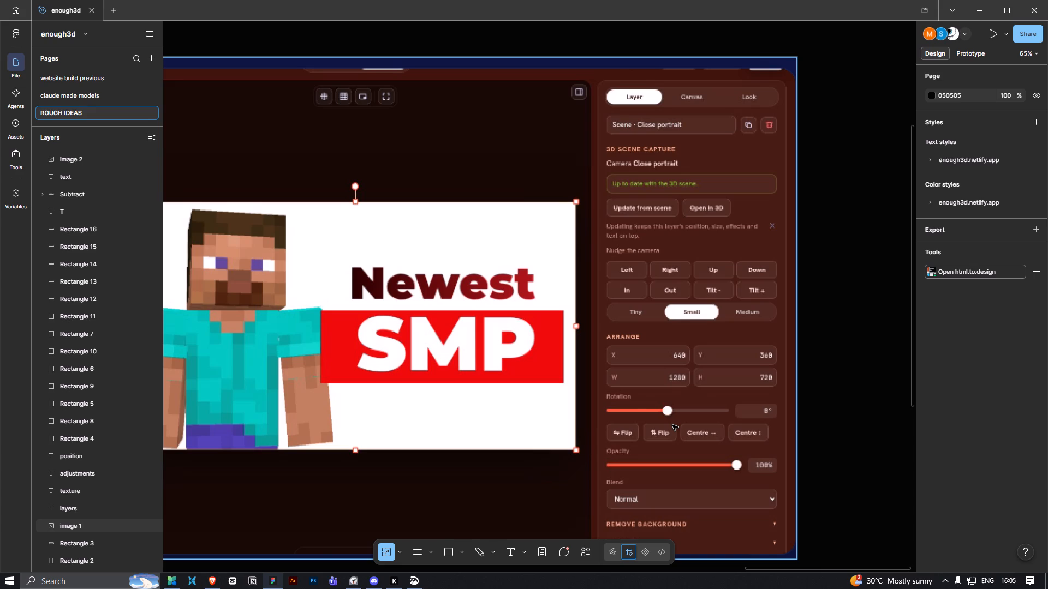
Examine the image editor reference screenshot below the mockup, focusing on its Histogram, Layers and Navigator panel layout.
scroll(407, 258, "down", 4, "ctrl")
key("space")
key("space")
key("space")
key("space")
key("space")
key("space")
key("space")
key("space")
key("space")
key("space")
key("space")
key("space")
key("space")
key("space")
key("space")
key("space")
key("space")
key("space")
key("space")
key("space")
left_click_drag(356, 364, 636, 376)
left_click_drag(455, 365, 549, 381)
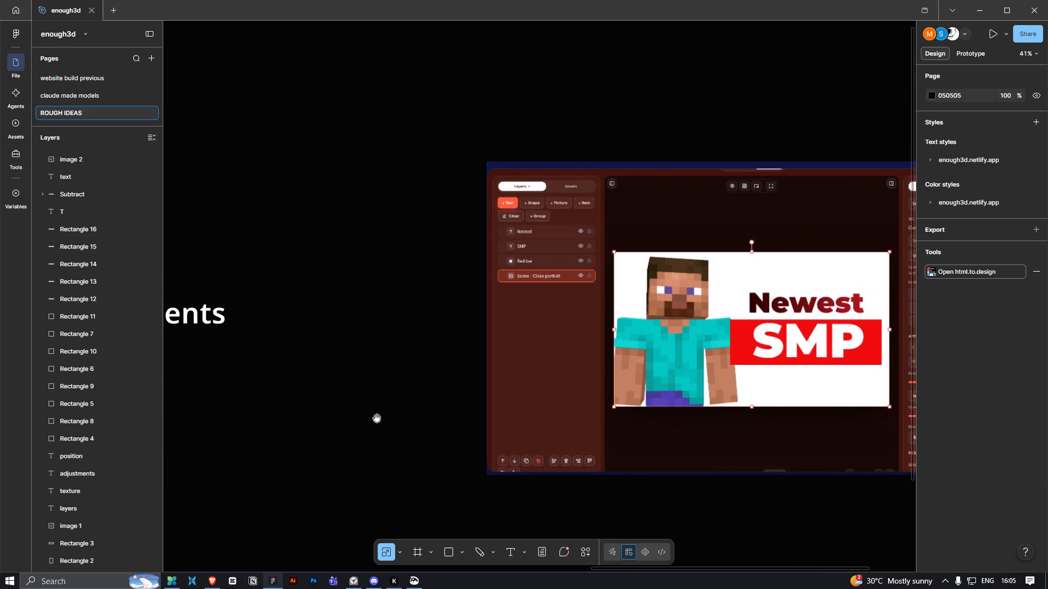
left_click_drag(378, 418, 456, 426)
left_click_drag(376, 448, 485, 458)
left_click_drag(382, 461, 489, 462)
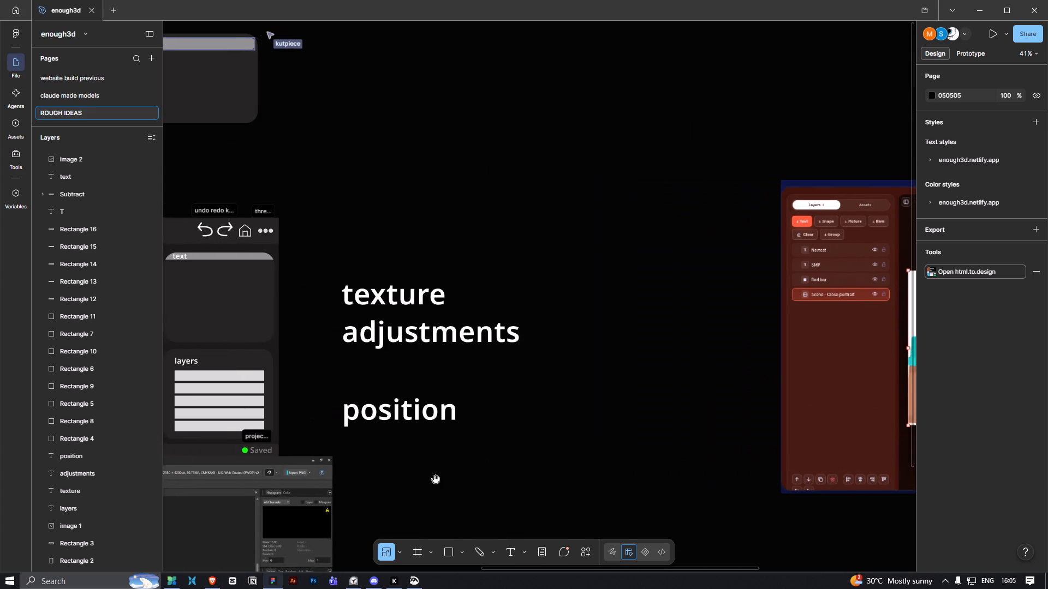
left_click_drag(438, 479, 559, 424)
left_click_drag(497, 467, 594, 403)
left_click_drag(589, 465, 609, 427)
scroll(604, 437, "down", 6, "ctrl")
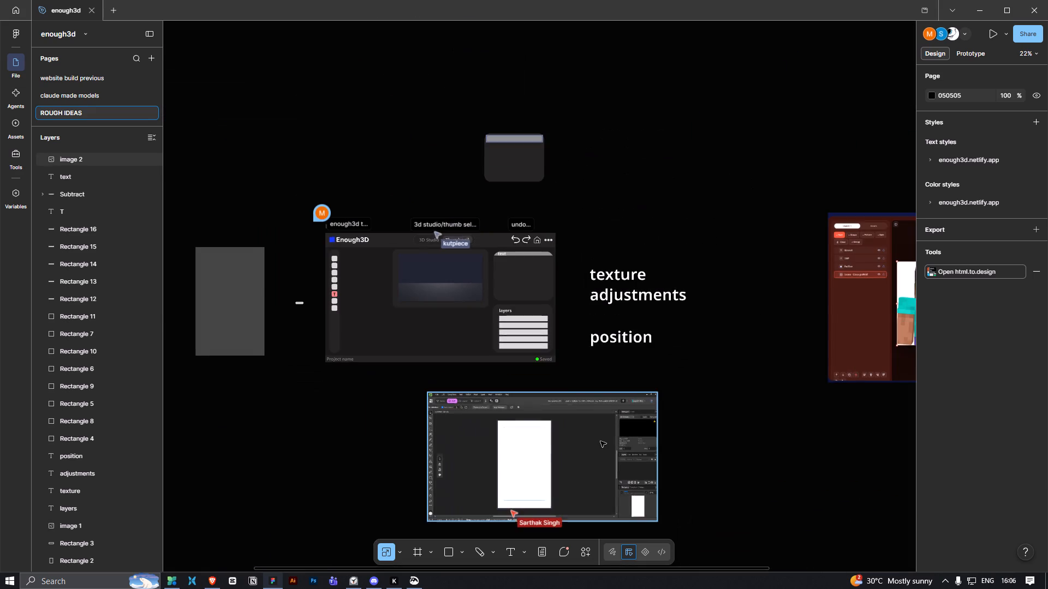
scroll(583, 461, "up", 10, "ctrl")
key("space")
left_click_drag(559, 475, 553, 447)
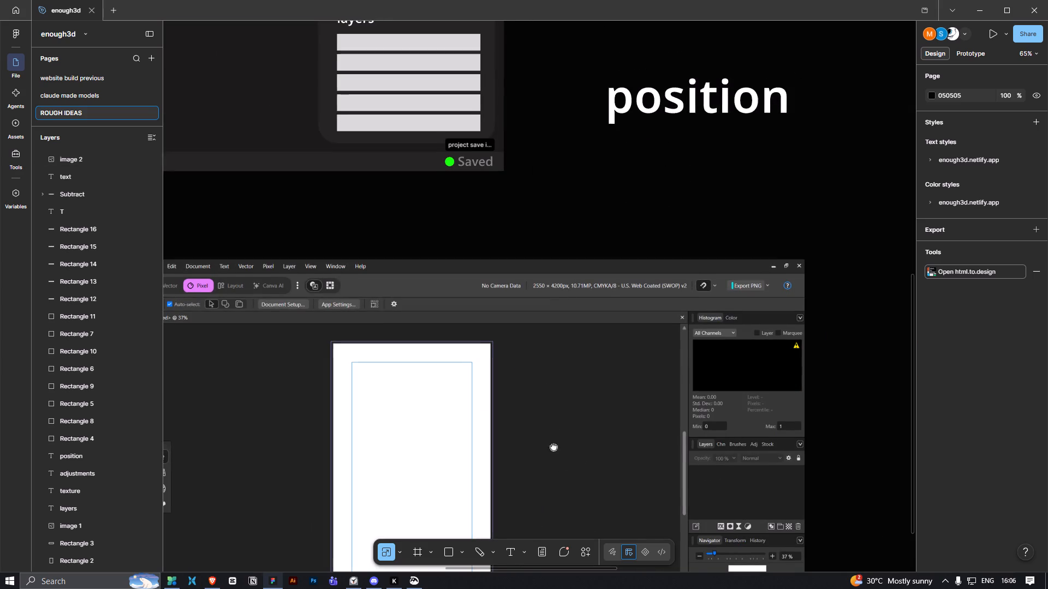
left_click_drag(553, 447, 564, 329)
key("space")
key("space")
left_click_drag(653, 383, 504, 393)
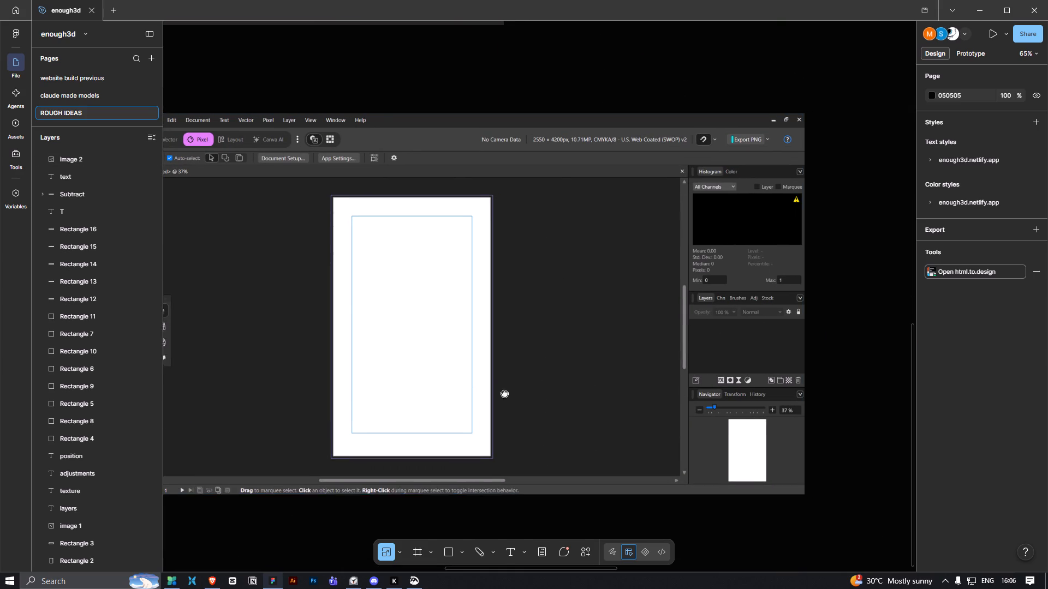
left_click_drag(504, 393, 385, 401)
scroll(454, 365, "up", 8, "ctrl")
scroll(458, 354, "down", 11, "ctrl")
scroll(458, 358, "up", 3, "ctrl")
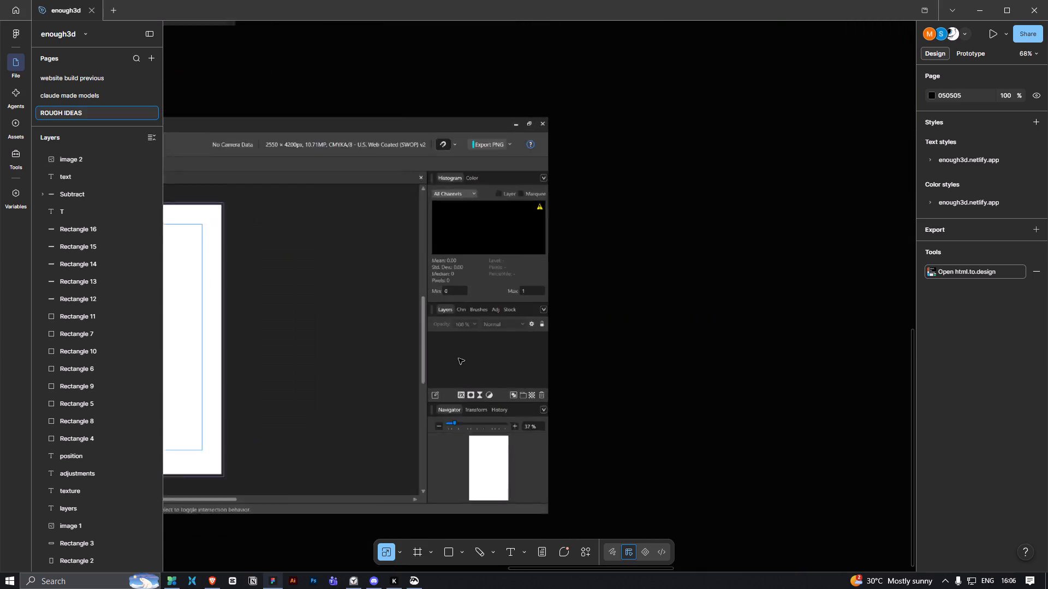
scroll(458, 358, "up", 5, "ctrl")
scroll(453, 287, "up", 6, "ctrl")
scroll(468, 298, "down", 3, "ctrl")
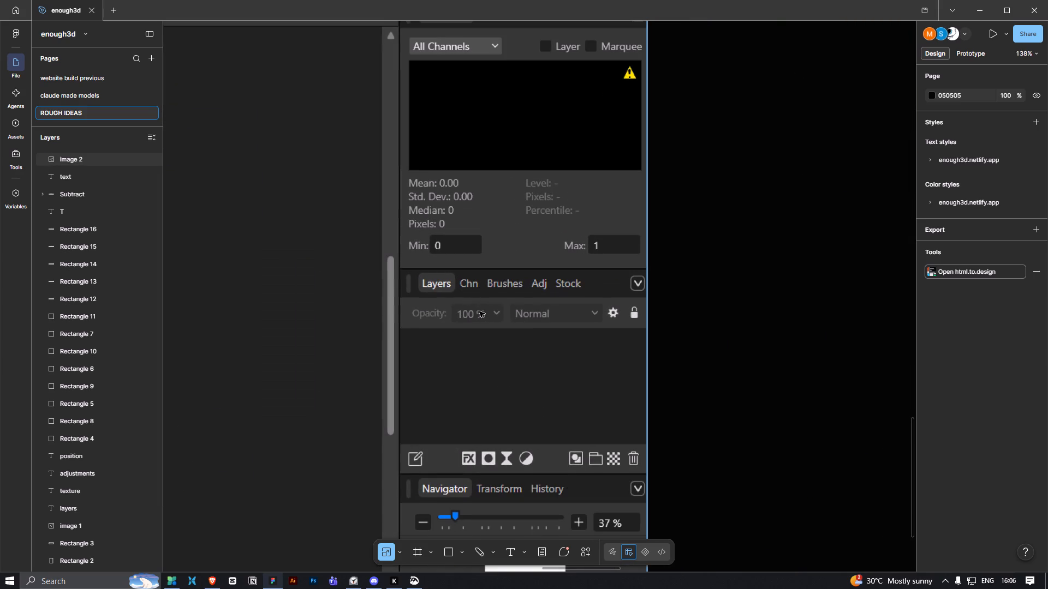
key("space")
key("space")
key("space")
key("space")
key("space")
key("space")
key("space")
key("space")
key("space")
key("space")
key("space")
key("space")
key("space")
key("space")
key("space")
key("space")
key("space")
left_click_drag(487, 364, 487, 351)
scroll(449, 273, "up", 2, "ctrl")
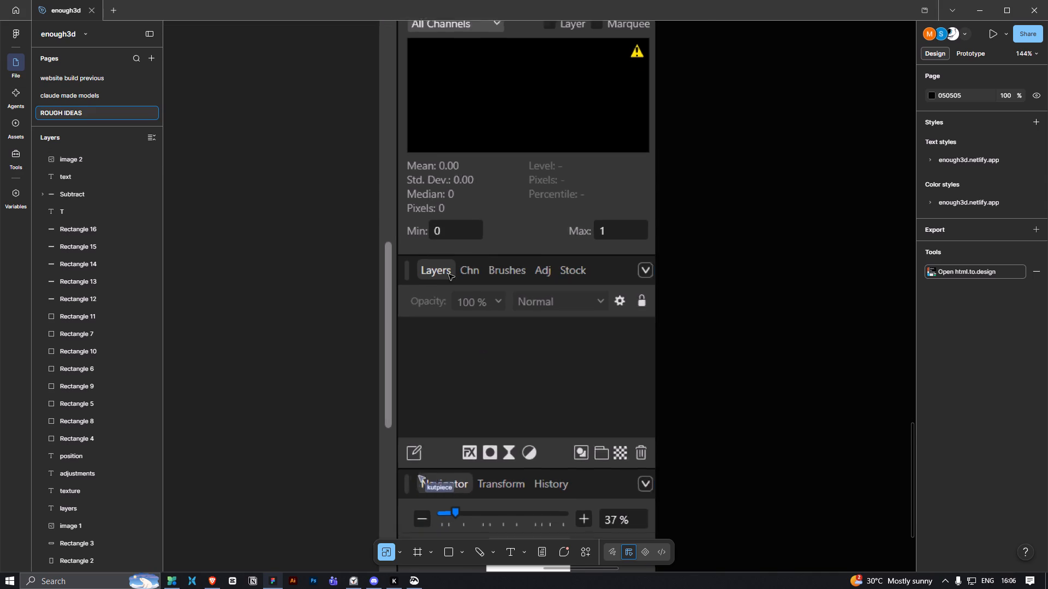
scroll(449, 274, "up", 1, "ctrl")
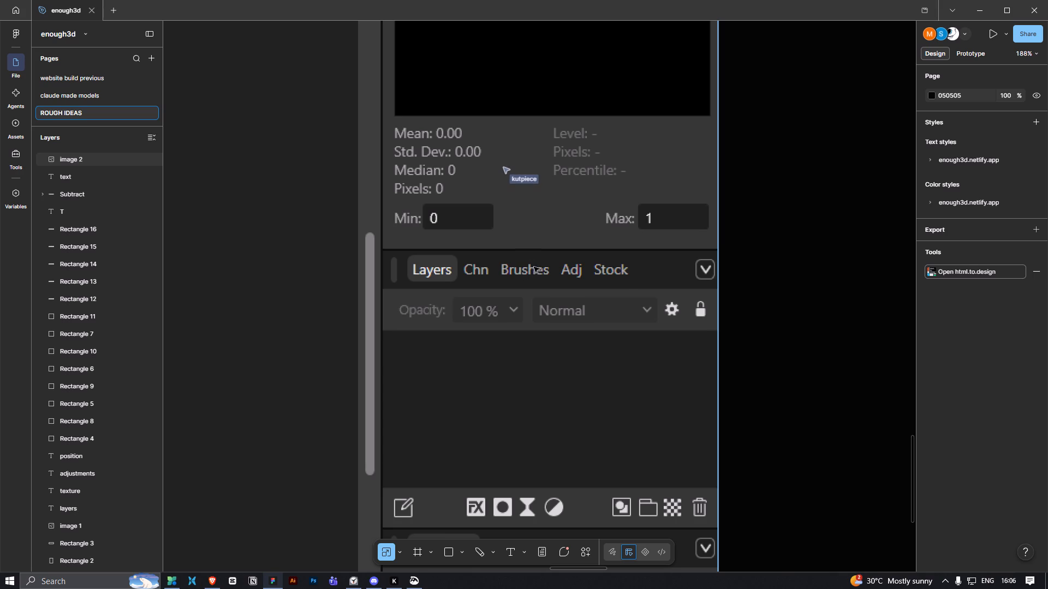
scroll(576, 286, "down", 6, "ctrl")
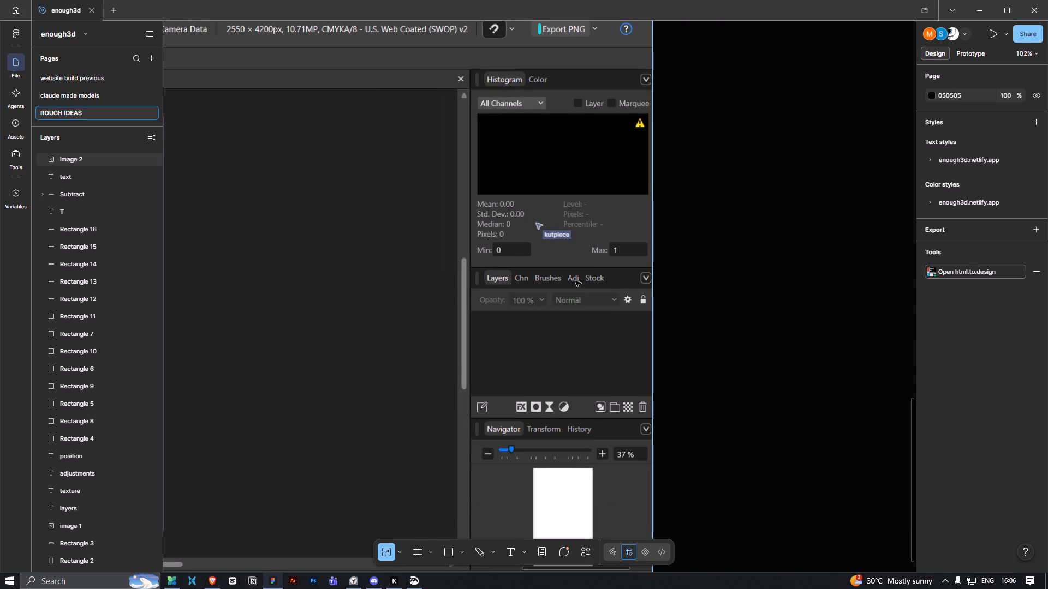
Compare the image editor reference screenshot with the Enough3D thumbnail mockup's text and layers panels above it.
scroll(535, 354, "down", 3, "ctrl")
key("space")
key("space")
key("space")
key("space")
key("space")
key("space")
key("space")
key("space")
key("space")
key("space")
key("space")
left_click_drag(483, 365, 516, 364)
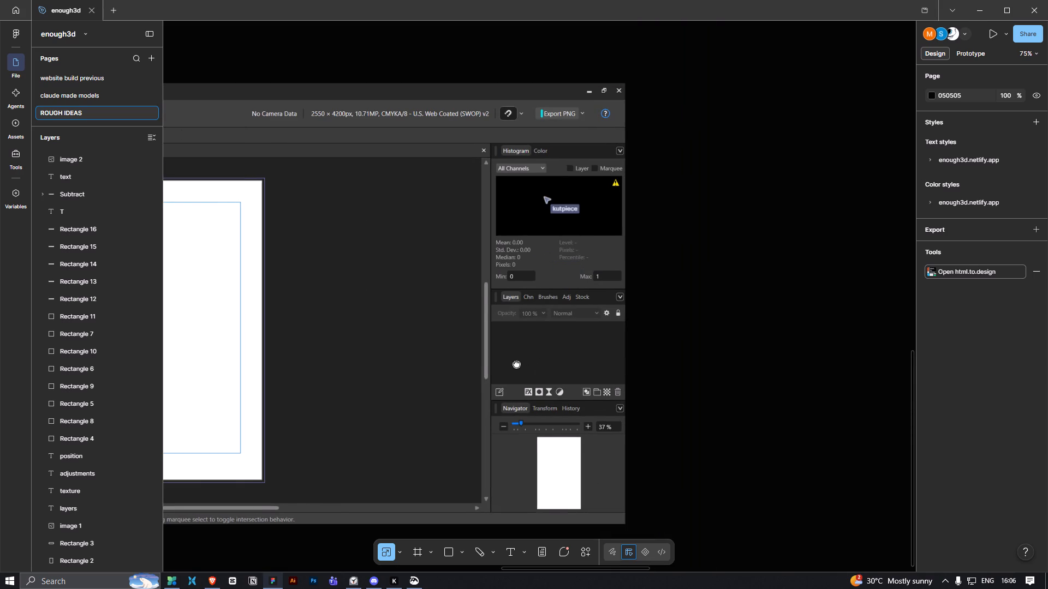
left_click_drag(516, 364, 557, 371)
scroll(569, 344, "down", 3, "ctrl")
key("space")
key("space")
key("space")
key("space")
key("space")
key("space")
key("space")
key("space")
key("space")
left_click_drag(496, 367, 550, 379)
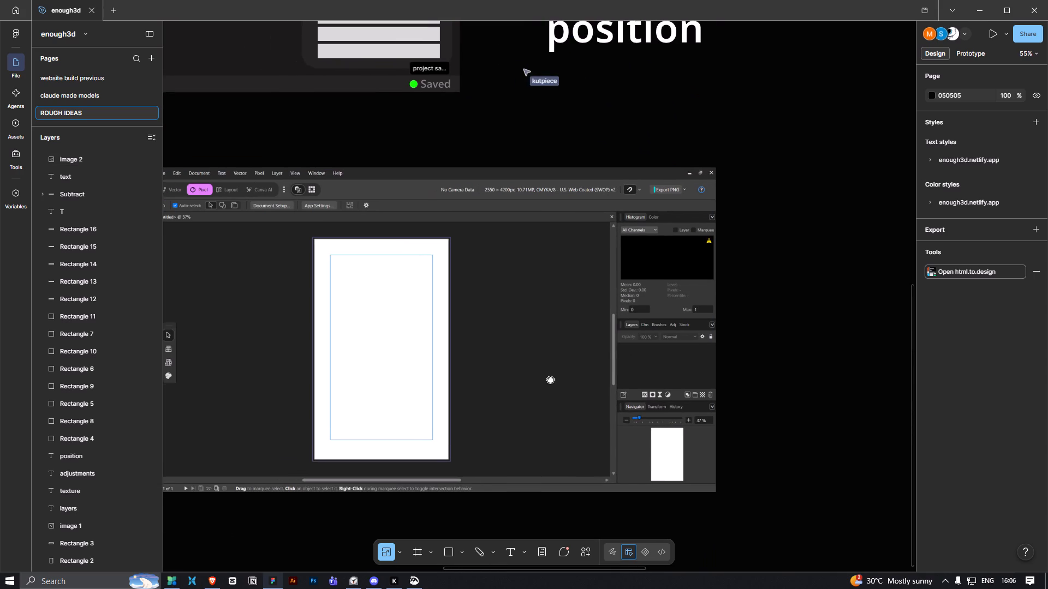
left_click_drag(550, 379, 551, 384)
key("space")
left_click_drag(465, 261, 485, 411)
scroll(487, 403, "down", 4, "ctrl")
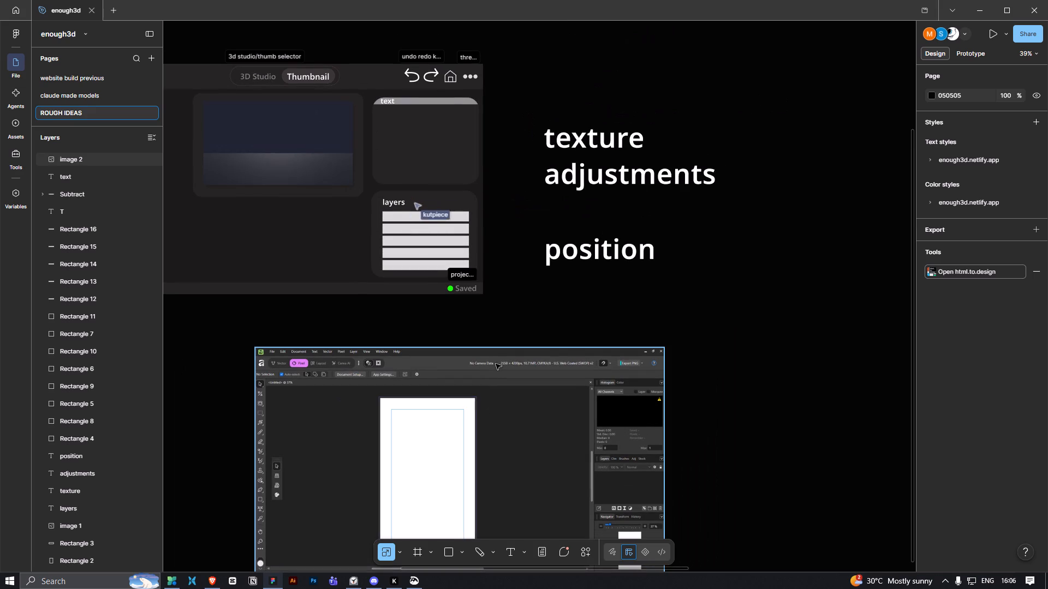
key("space")
key("space")
key("space")
key("space")
key("space")
key("space")
key("space")
key("space")
key("space")
key("space")
key("space")
key("space")
key("space")
key("space")
key("space")
key("space")
key("space")
key("space")
key("space")
key("space")
left_click_drag(474, 428, 520, 415)
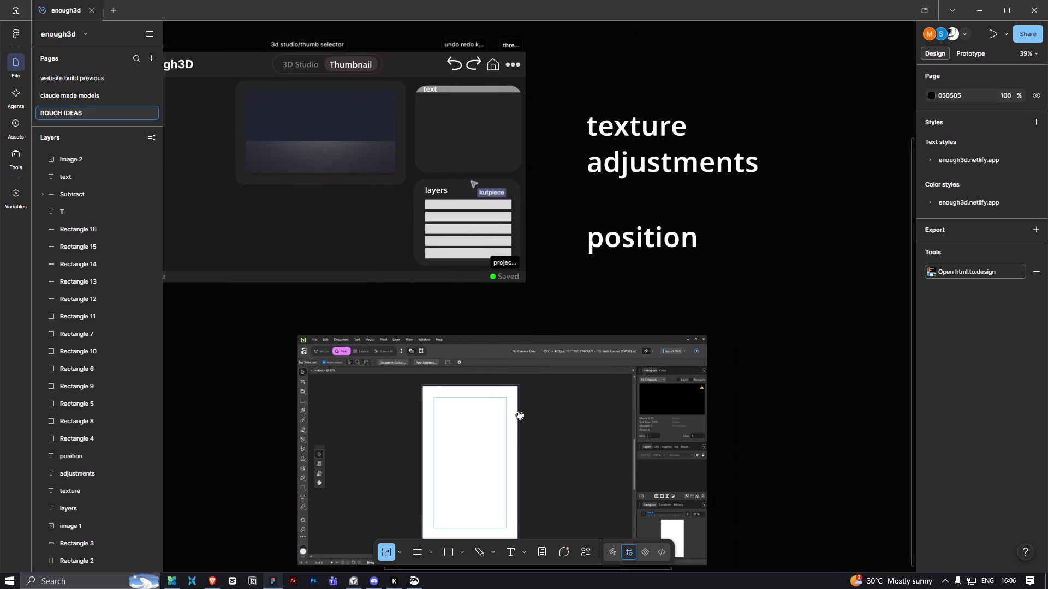
left_click_drag(520, 415, 591, 424)
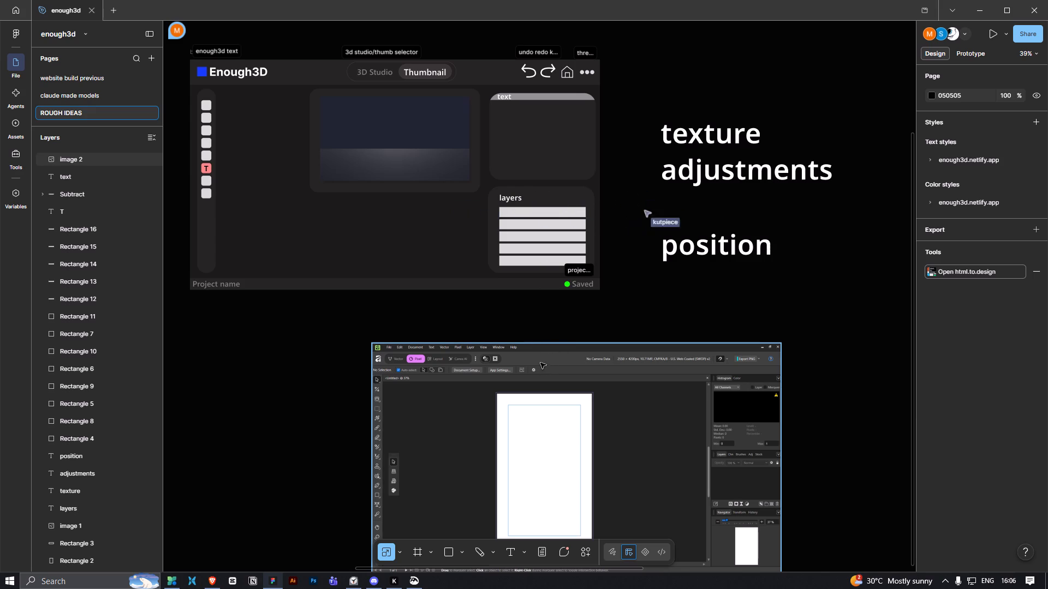
Re-examine the stacked Histogram, Layers and Navigator panels in the image editor reference screenshot.
scroll(551, 354, "down", 2, "ctrl")
key("space")
key("space")
key("space")
key("space")
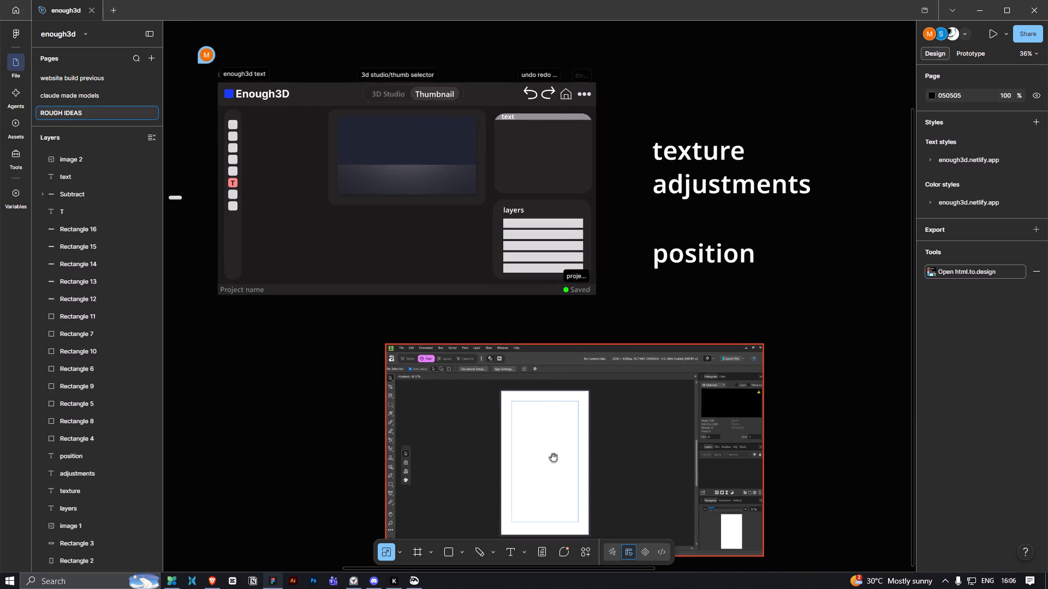
left_click_drag(553, 458, 507, 370)
scroll(623, 434, "up", 7, "ctrl")
key("space")
key("space")
key("space")
key("space")
key("space")
left_click_drag(701, 326, 528, 415)
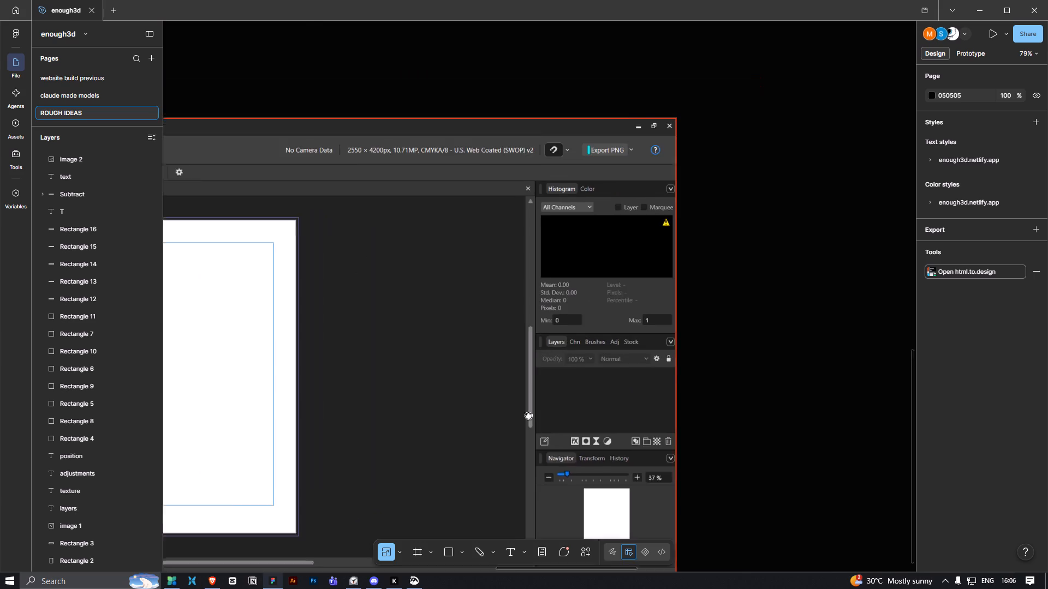
left_click_drag(528, 415, 525, 417)
scroll(584, 428, "up", 4, "ctrl")
Examine the mockup's side panels together with the separate panel sketch above it and the texture, adjustments and position notes.
scroll(545, 424, "down", 14, "ctrl")
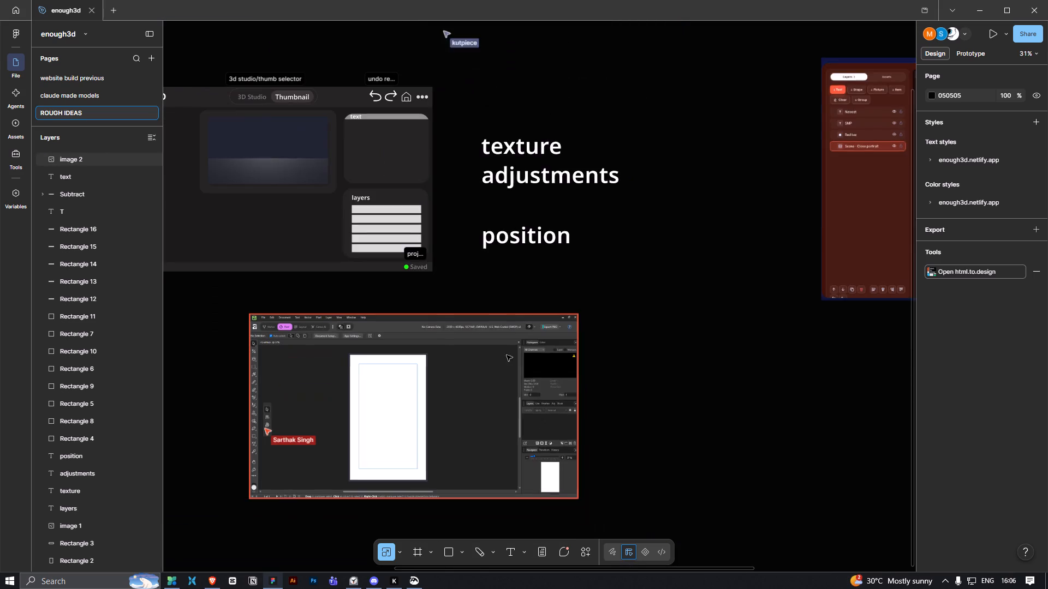
key("space")
key("space")
key("space")
key("space")
key("space")
key("space")
key("space")
key("space")
key("space")
key("space")
key("space")
key("space")
key("space")
key("space")
key("space")
key("space")
key("space")
key("space")
key("space")
key("space")
left_click_drag(471, 265, 467, 466)
left_click_drag(408, 255, 416, 293)
key("space")
key("space")
key("space")
key("space")
key("space")
key("space")
key("space")
key("space")
key("space")
left_click_drag(456, 475, 469, 446)
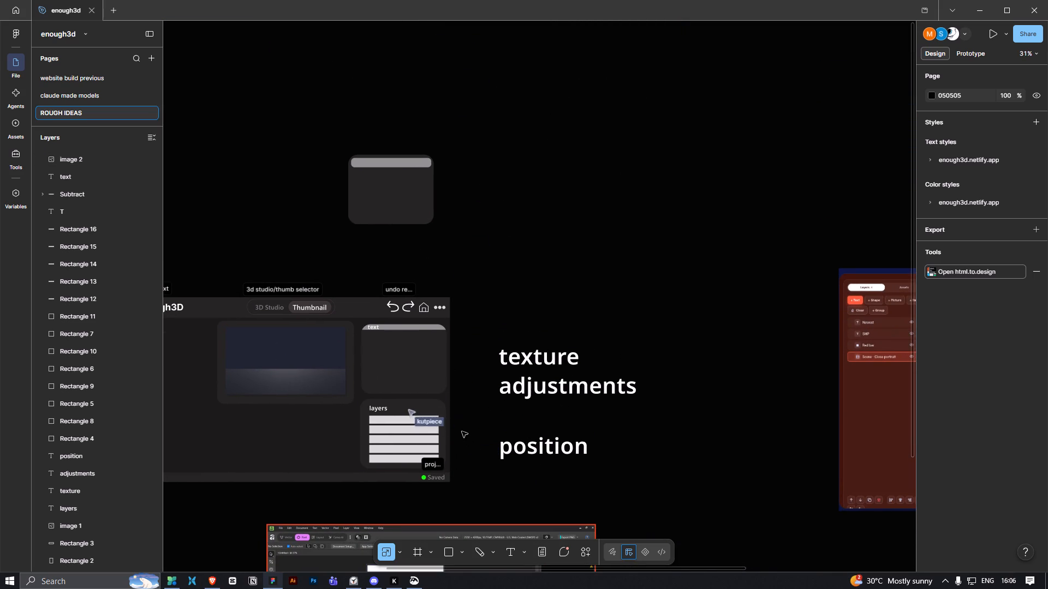
key("space")
key("space")
key("space")
key("space")
key("space")
left_click_drag(469, 475, 485, 465)
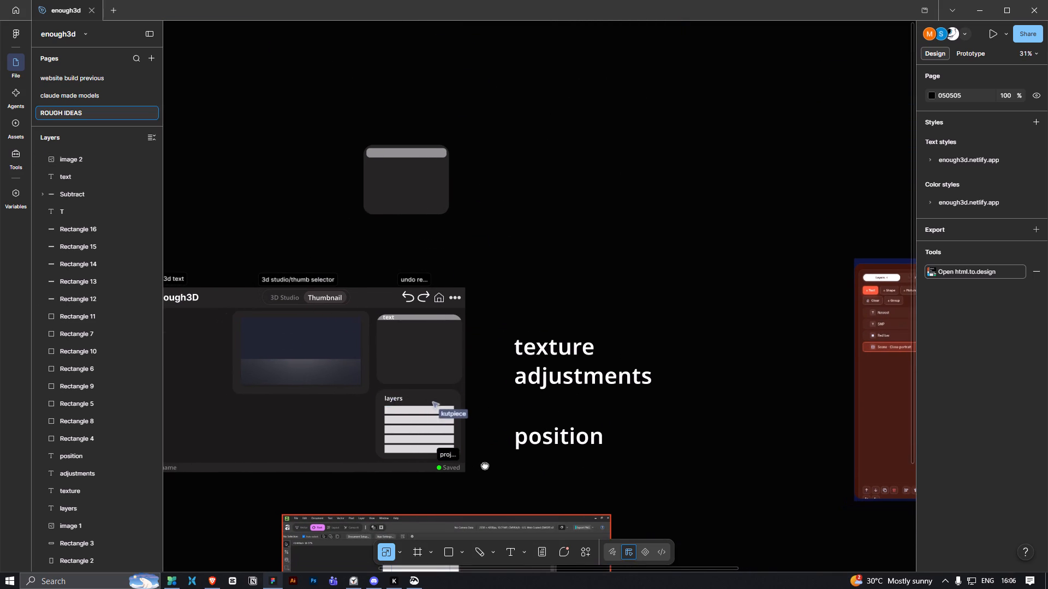
left_click_drag(485, 465, 487, 465)
key("space")
key("space")
key("space")
key("space")
key("space")
key("space")
key("space")
key("space")
key("space")
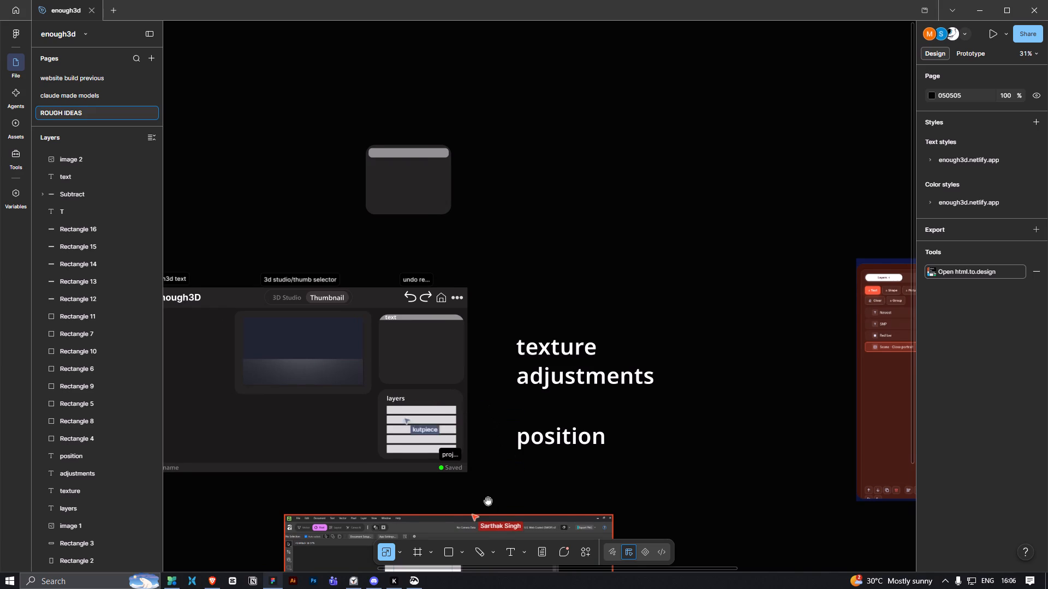
left_click_drag(489, 501, 515, 496)
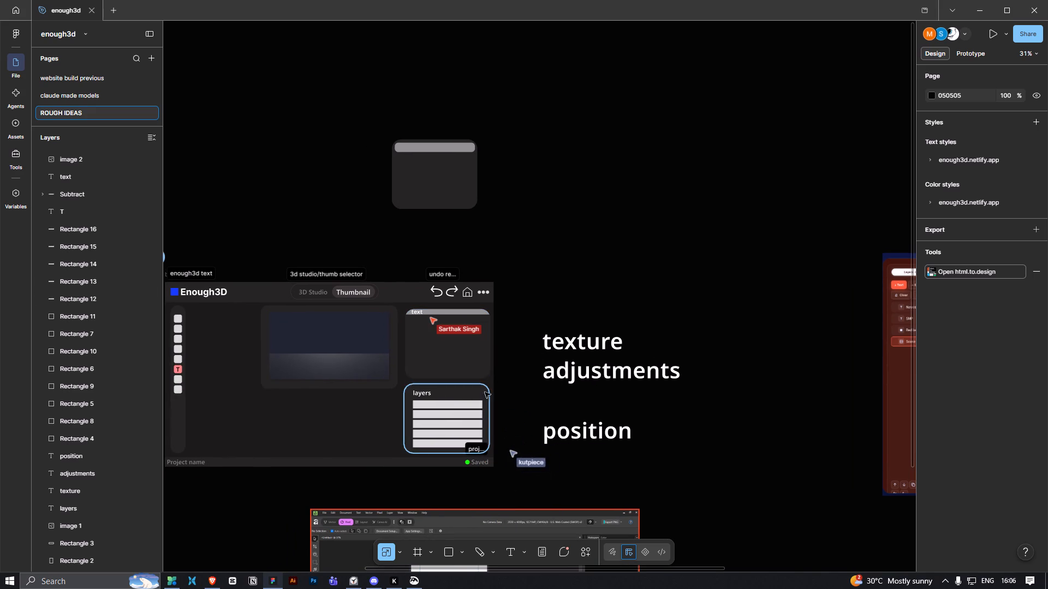
Inspect the mockup's layers panel background box, then select the text panel's background box.
scroll(483, 453, "up", 5, "ctrl")
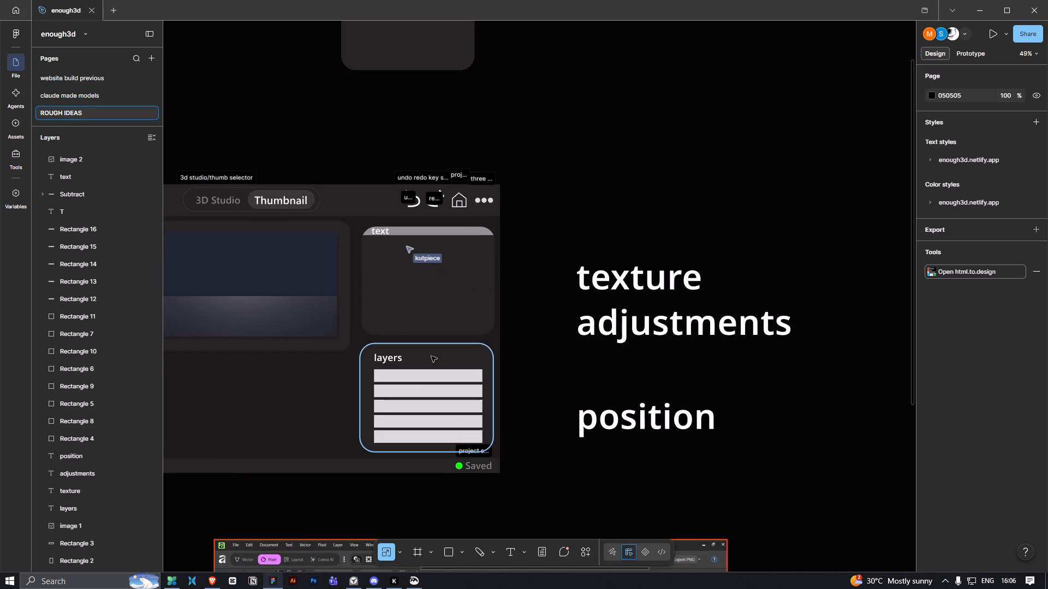
left_click(431, 356, "ctrl")
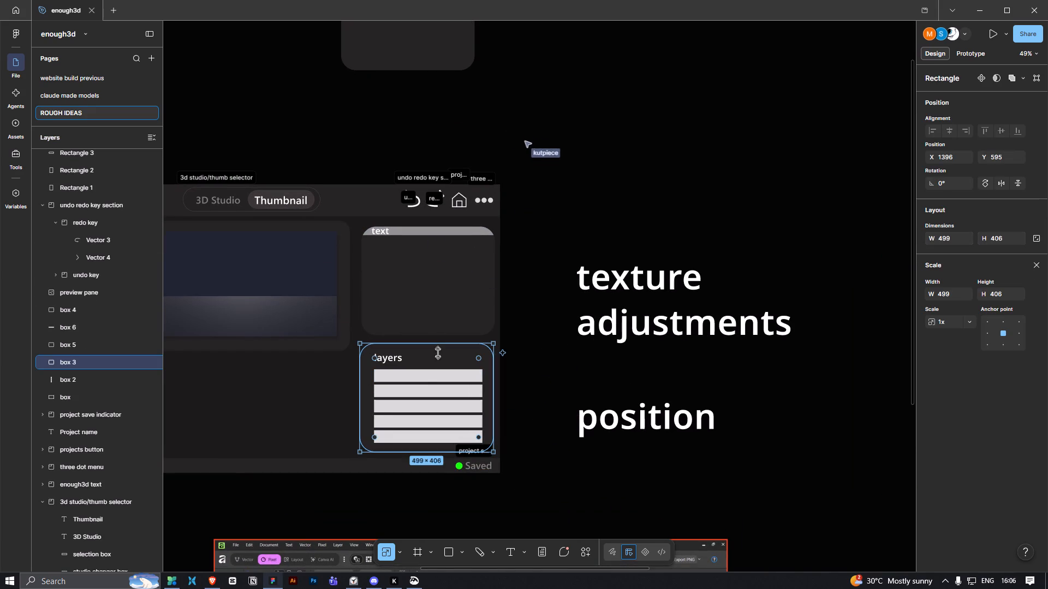
left_click(406, 254)
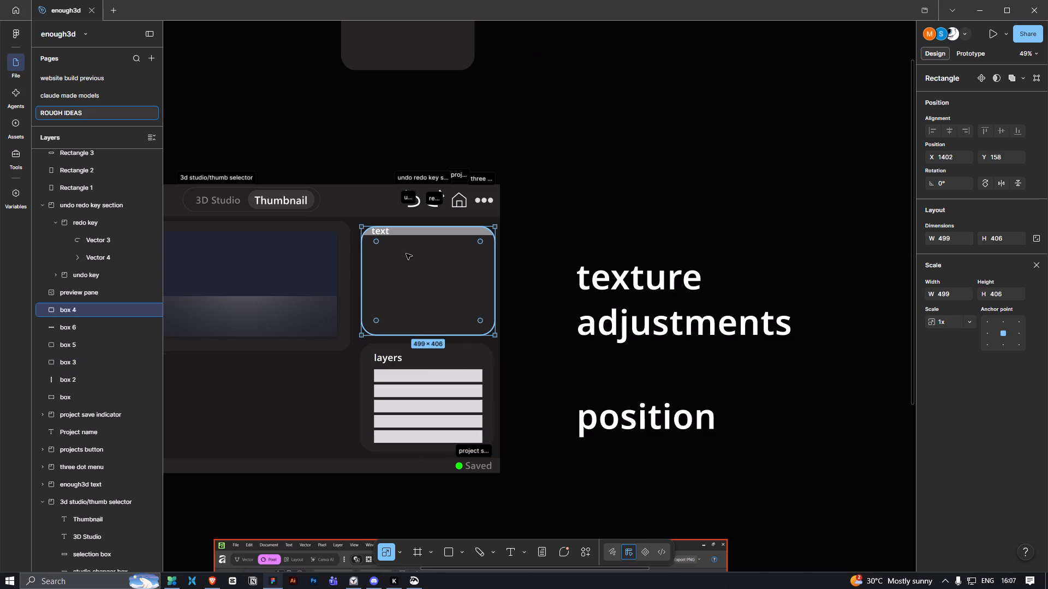
Examine the image editor reference screenshot's vertical toolbar, canvas and overall panel arrangement.
scroll(509, 332, "down", 3, "ctrl")
key("space")
key("space")
key("space")
key("space")
key("space")
key("space")
key("space")
key("space")
key("space")
key("space")
key("space")
key("space")
key("space")
key("space")
left_click_drag(587, 474, 587, 351)
left_click_drag(584, 447, 599, 369)
scroll(366, 417, "up", 5, "ctrl")
key("space")
left_click_drag(384, 439, 457, 424)
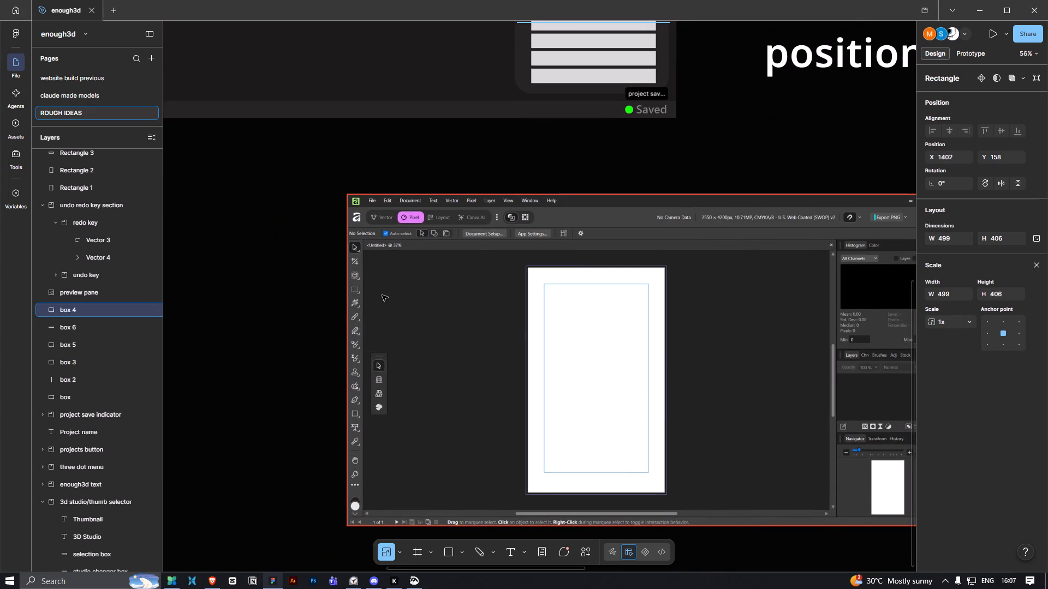
scroll(380, 324, "down", 6, "ctrl")
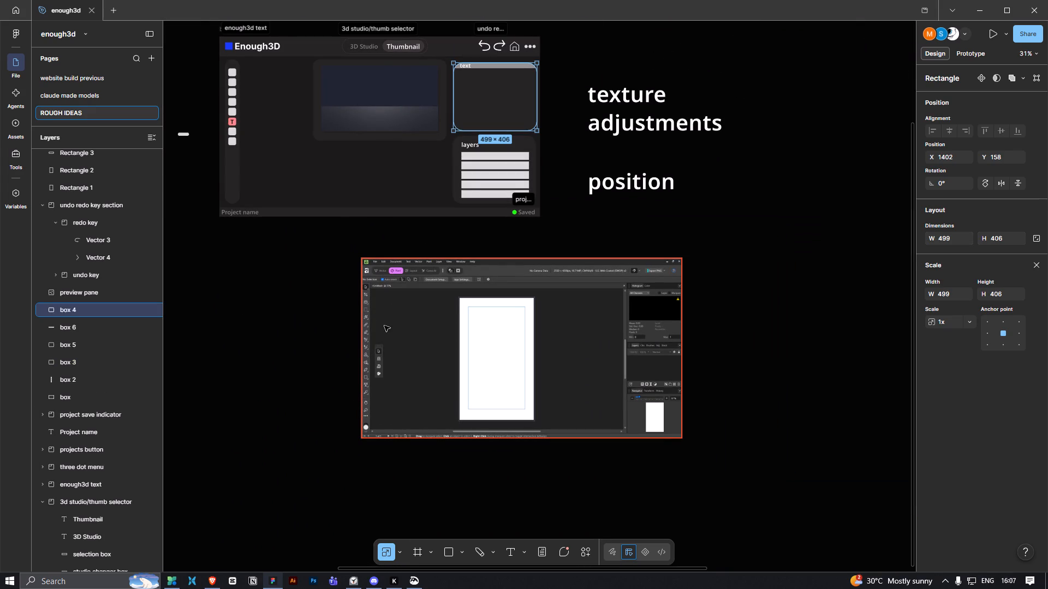
scroll(448, 353, "up", 4, "ctrl")
key("space")
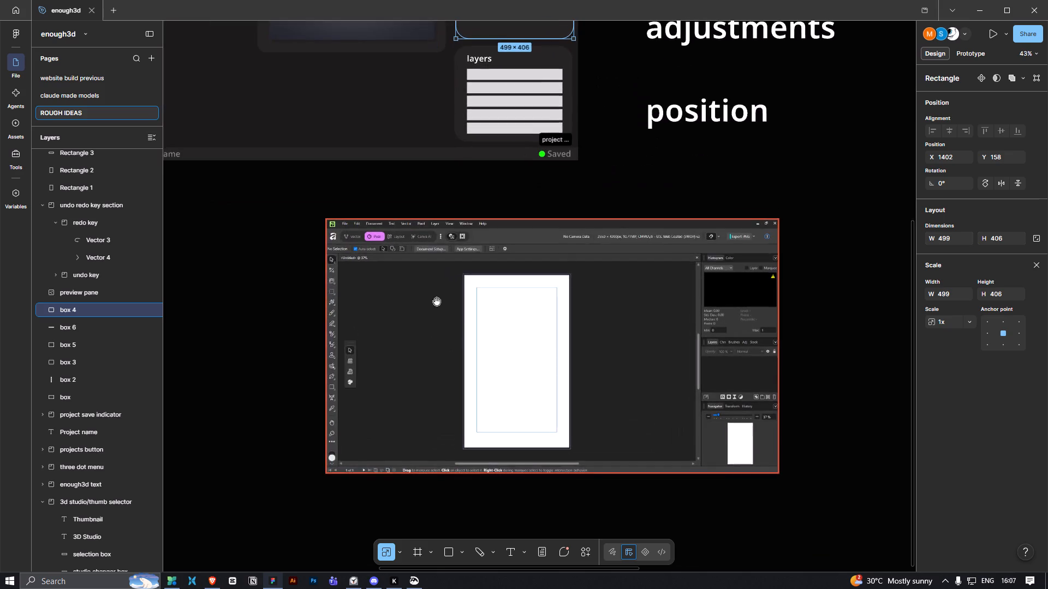
Review the whole Enough3D thumbnail mockup against the image editor reference screenshot below it.
left_click_drag(436, 318, 437, 408)
scroll(427, 381, "down", 3, "ctrl")
key("space")
key("space")
key("space")
key("space")
key("space")
key("space")
key("space")
key("space")
key("space")
key("space")
key("space")
key("space")
key("space")
left_click_drag(382, 307, 381, 366)
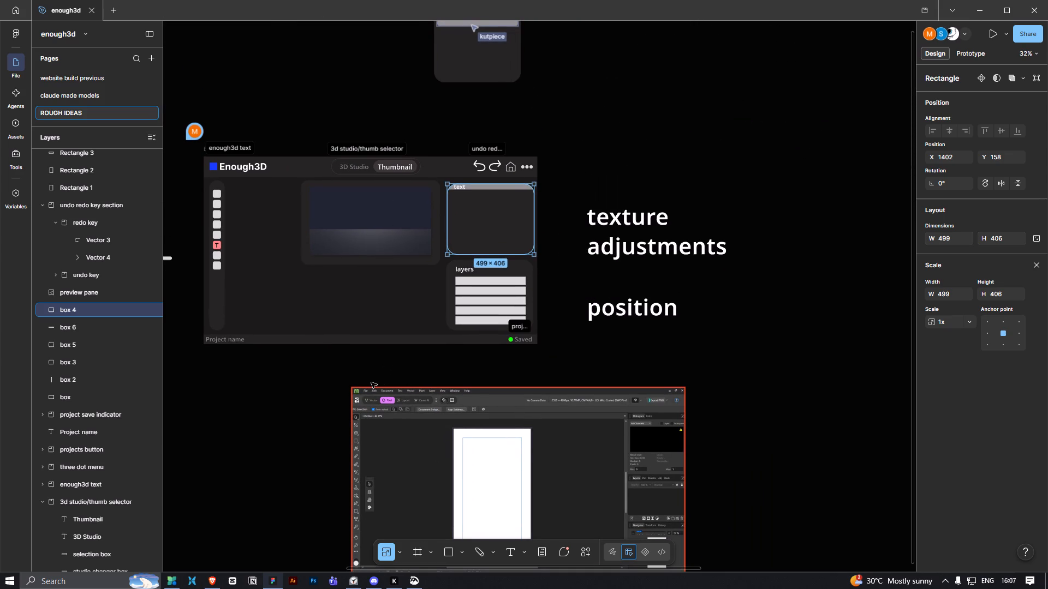
Examine the image editor reference screenshot's top bar, export control and side panels alongside the mockup's lower edge.
key("space")
key("space")
left_click_drag(448, 489, 439, 393)
scroll(434, 450, "up", 1, "ctrl")
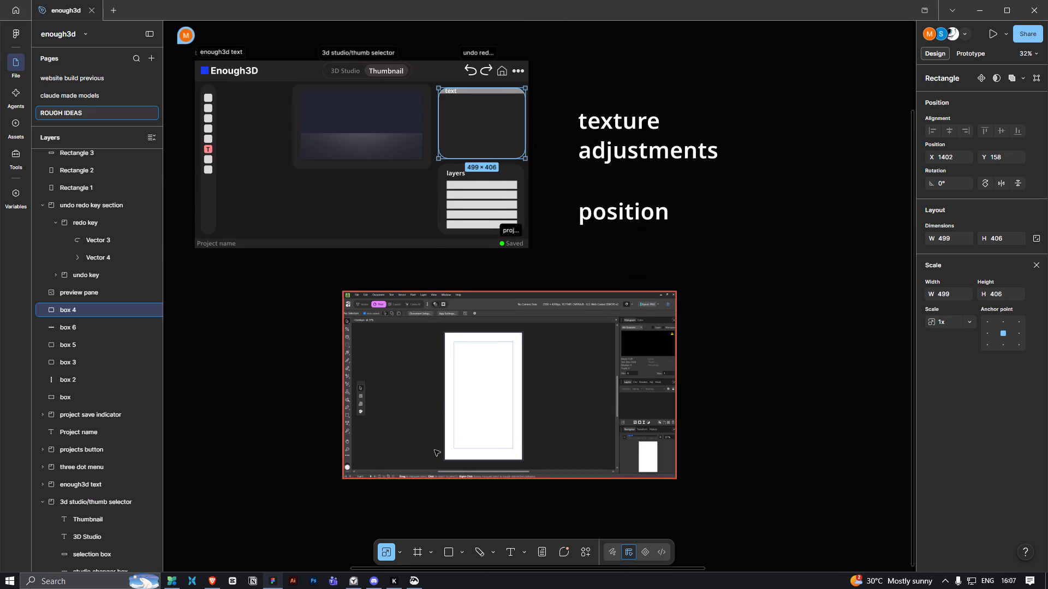
scroll(434, 450, "up", 8, "ctrl")
scroll(389, 482, "down", 5, "ctrl")
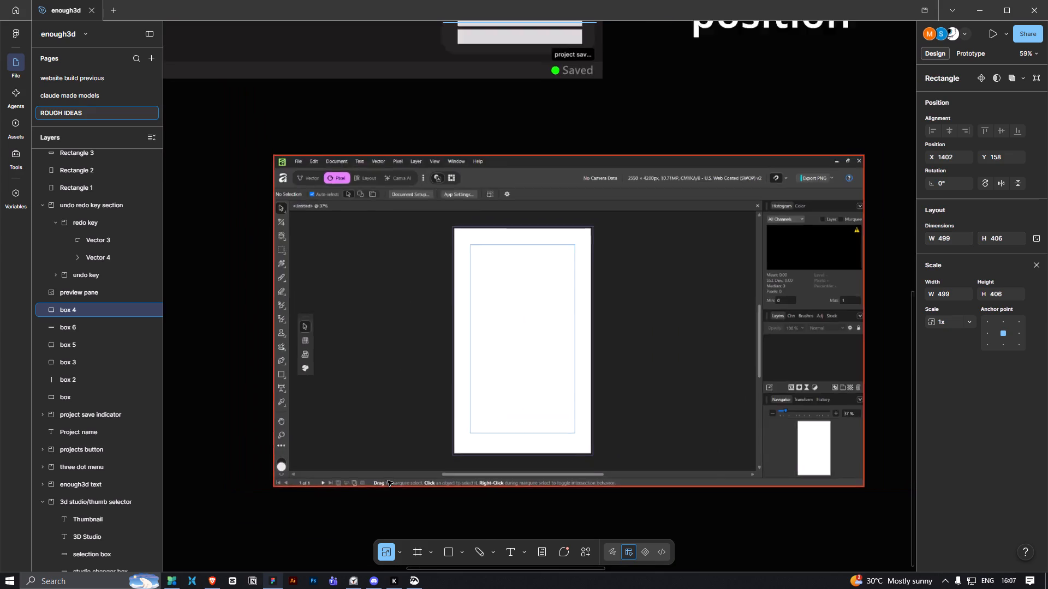
scroll(388, 480, "down", 1, "ctrl")
key("space")
key("space")
key("space")
key("space")
key("space")
key("space")
key("space")
left_click_drag(422, 334, 356, 448)
scroll(507, 428, "up", 6, "ctrl")
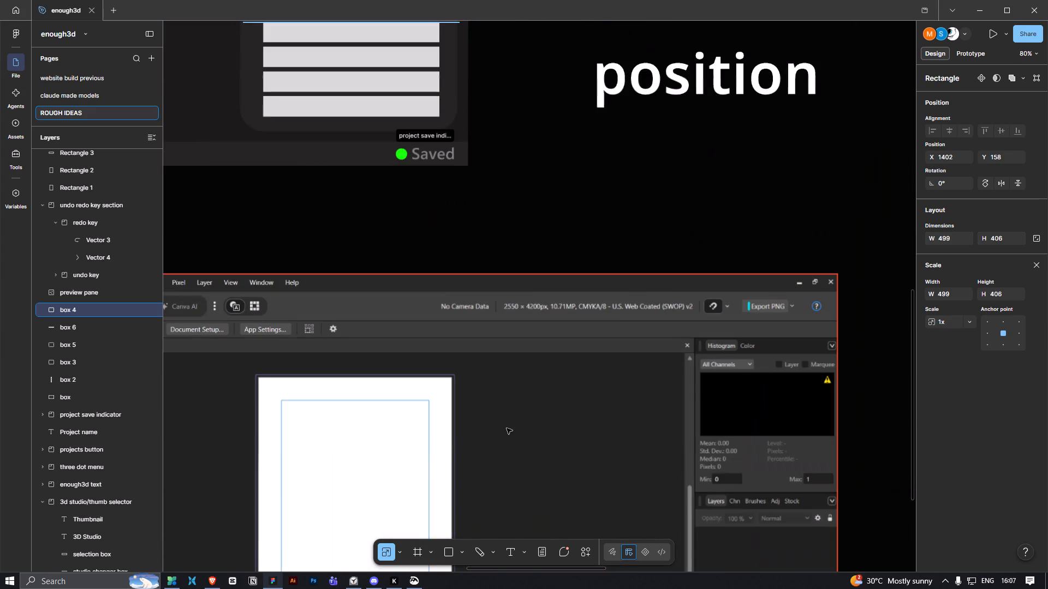
scroll(450, 418, "down", 2, "ctrl")
key("space")
key("space")
key("space")
key("space")
key("space")
key("space")
key("space")
left_click_drag(330, 365, 374, 431)
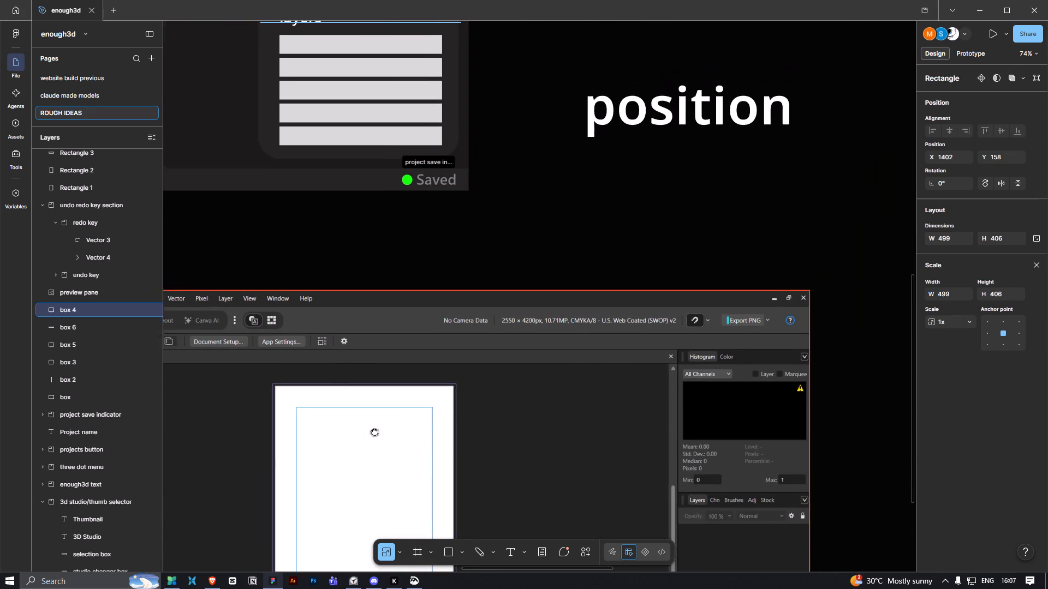
left_click_drag(374, 431, 415, 480)
Review the whole Enough3D thumbnail mockup together with the separate text panel sketch above it.
scroll(418, 435, "down", 6, "ctrl")
key("space")
key("space")
key("space")
key("space")
key("space")
key("space")
key("space")
key("space")
key("space")
key("space")
key("space")
key("space")
key("space")
key("space")
key("space")
key("space")
key("space")
key("space")
key("space")
key("space")
left_click_drag(354, 341, 522, 431)
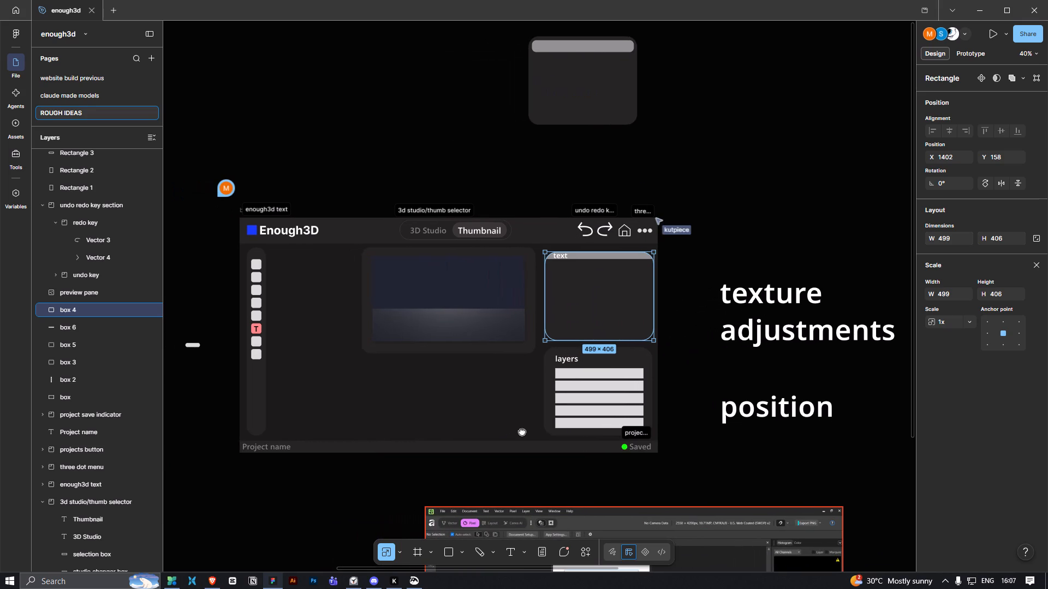
left_click_drag(522, 431, 523, 438)
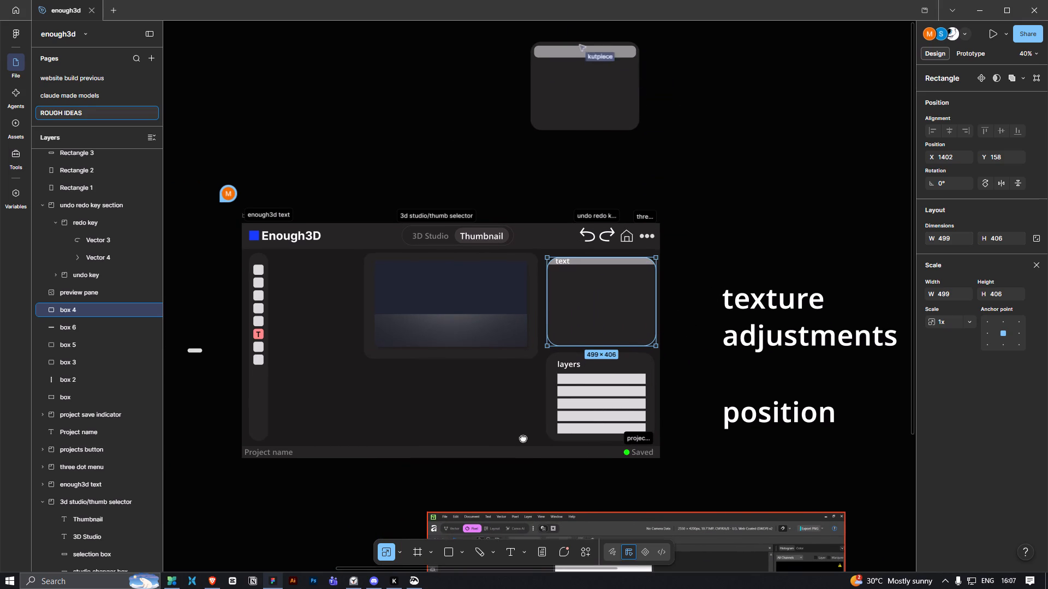
left_click_drag(523, 438, 516, 443)
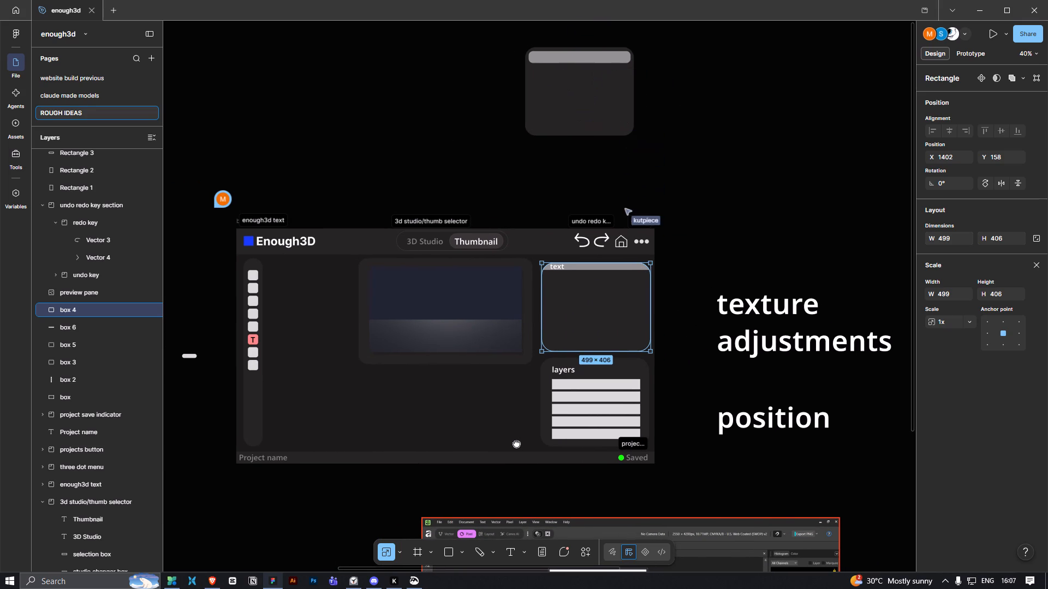
left_click_drag(516, 443, 514, 444)
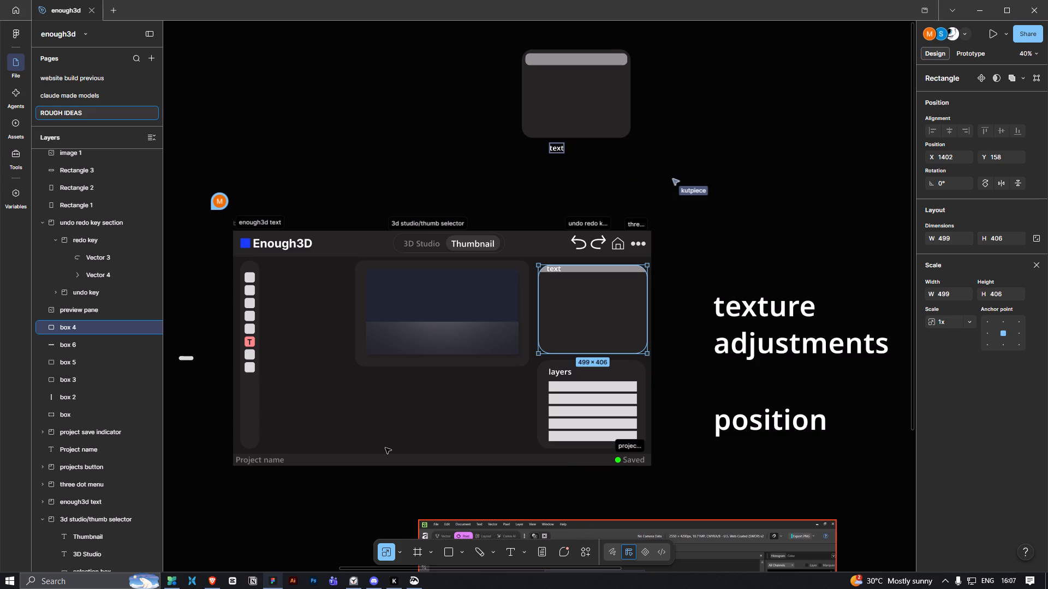
Draw a light grey rectangle of about 92 × 38 in the mockup, beside the vertical toolbar's top and below the Enough3D title.
left_click(452, 554)
left_click_drag(282, 265, 325, 298, "ctrl")
scroll(323, 310, "up", 8, "ctrl")
key("space")
left_click_drag(297, 309, 393, 485)
scroll(394, 486, "up", 7, "ctrl")
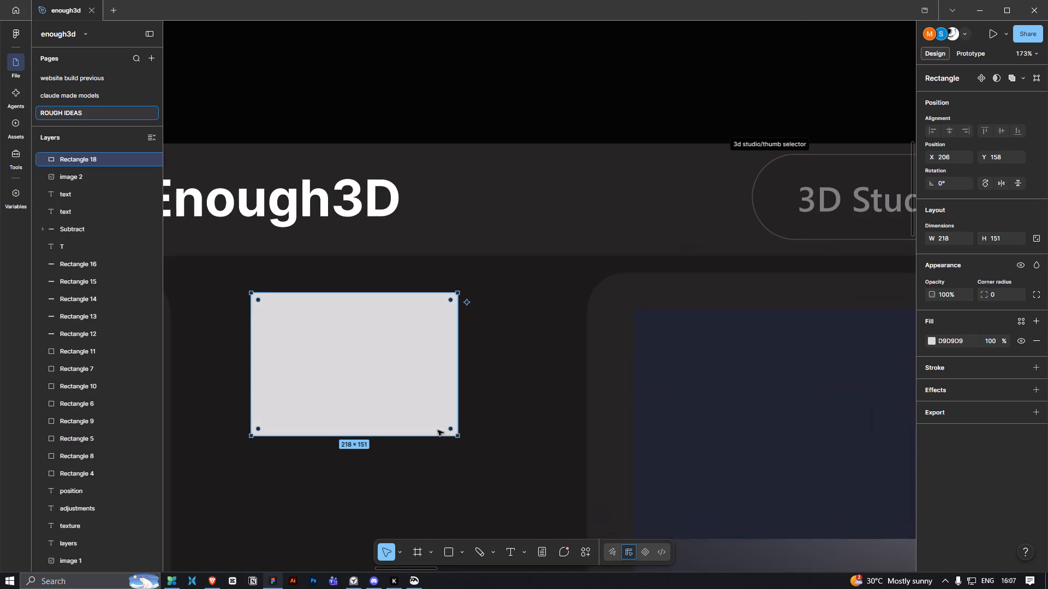
left_click_drag(458, 437, 338, 329)
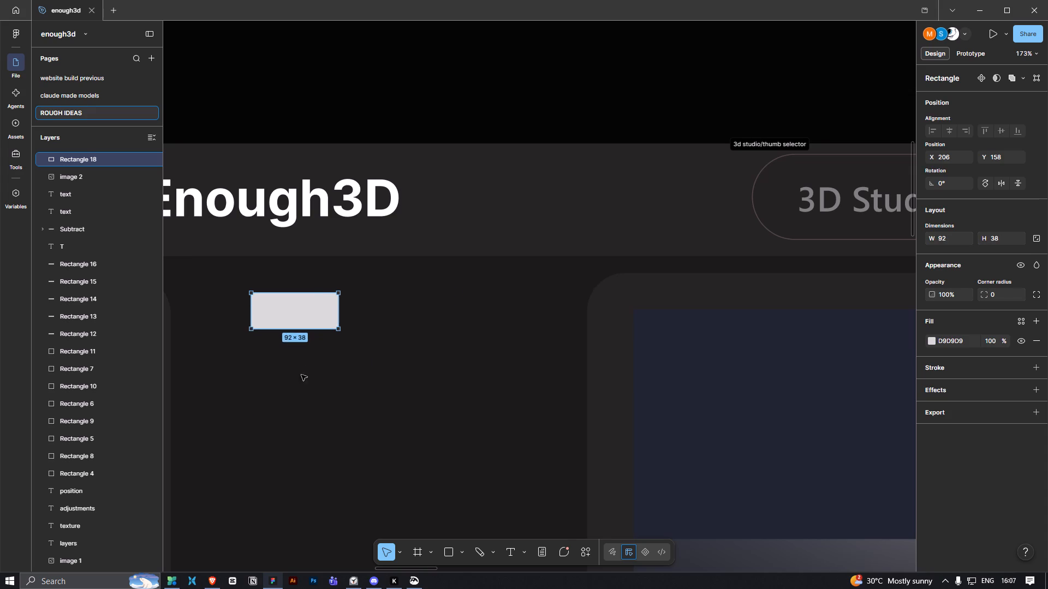
key("space")
left_click_drag(307, 387, 453, 439)
left_click_drag(446, 359, 400, 343)
Round the new rectangle's corners to 10 and align its top edge with the vertical toolbar's panel at about X 153, Y 137.
double_click(400, 343)
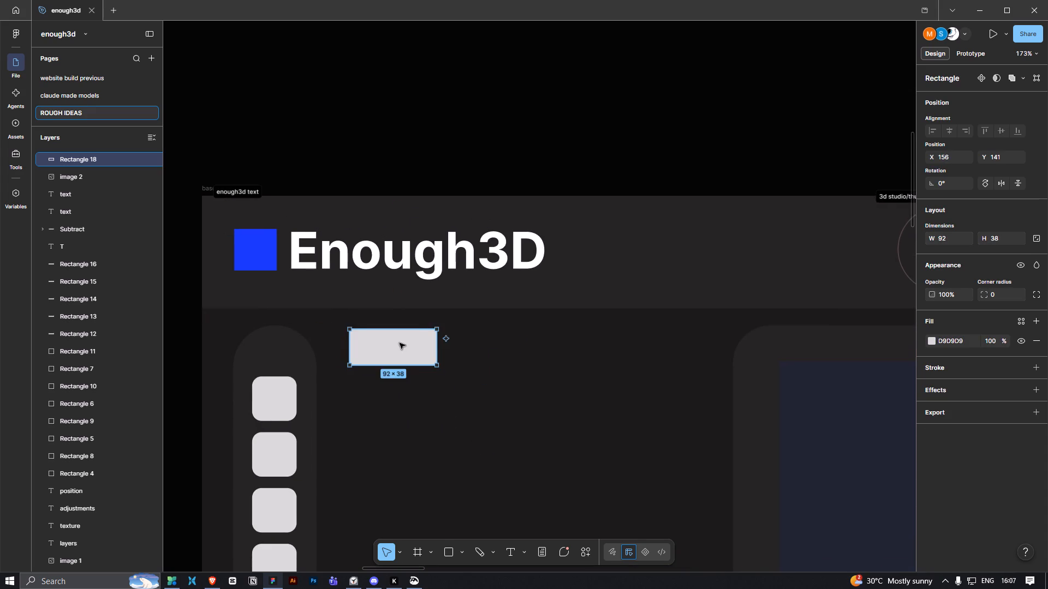
left_click(953, 182)
type("10")
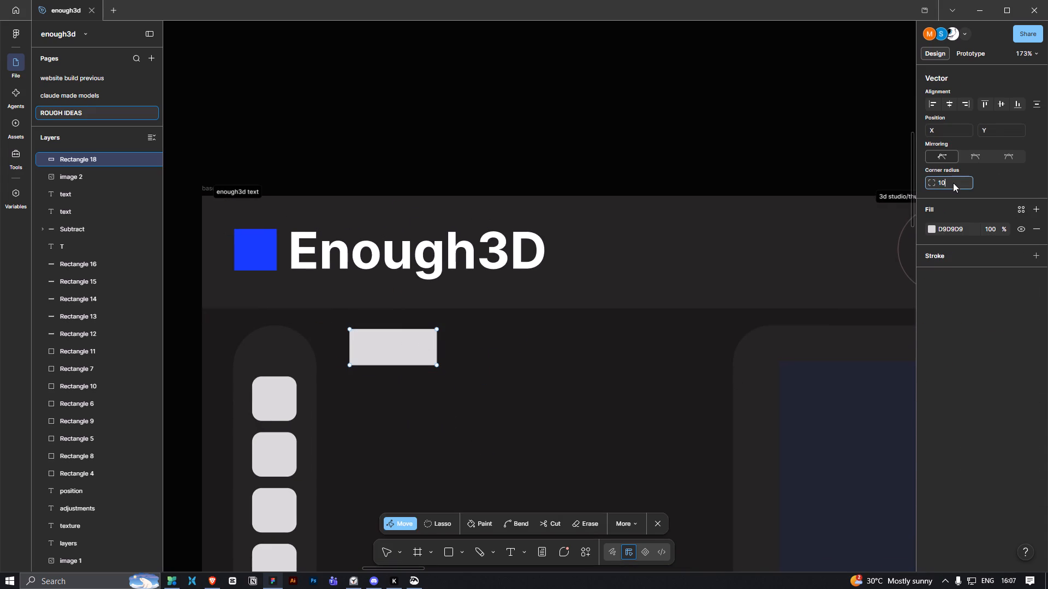
key("Return")
left_click(500, 131)
left_click(391, 343)
left_click(654, 522)
left_click(413, 355)
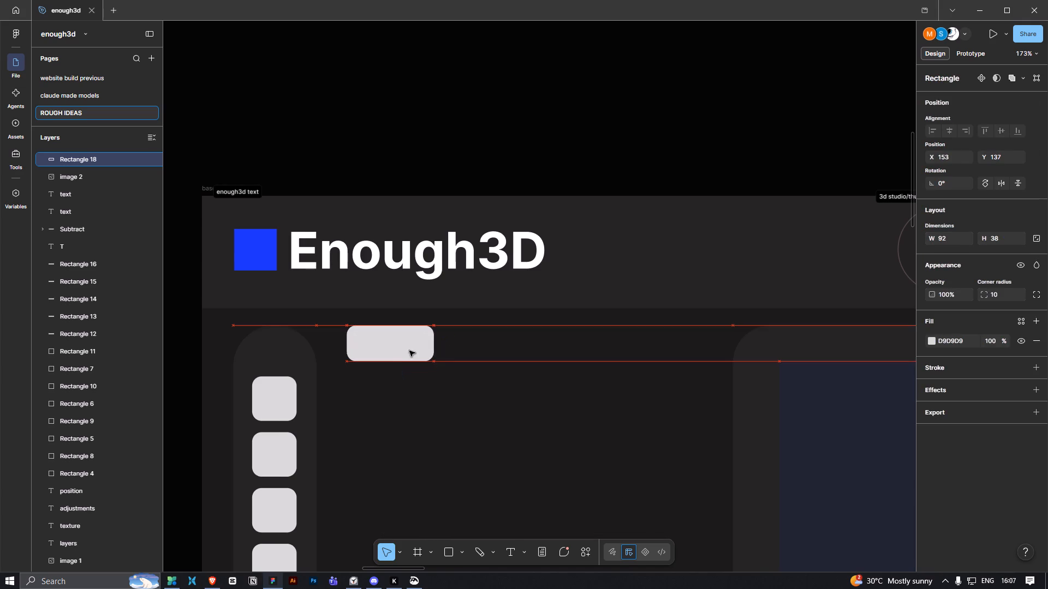
Add the text "Export" over the rounded rectangle and colour it black, 000000.
left_click(515, 549)
left_click(397, 343)
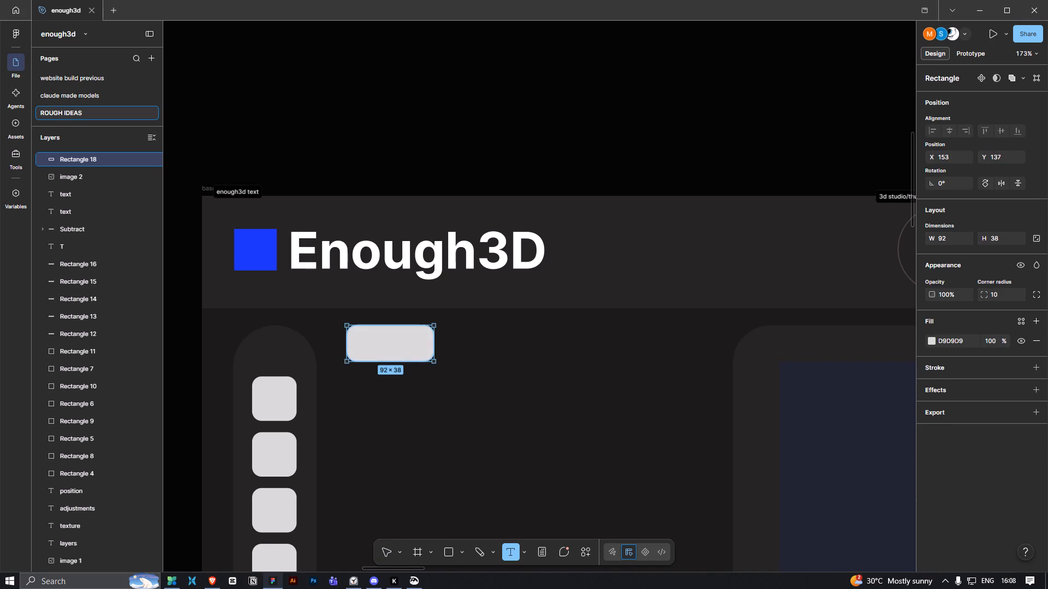
type("Expo")
type("rt")
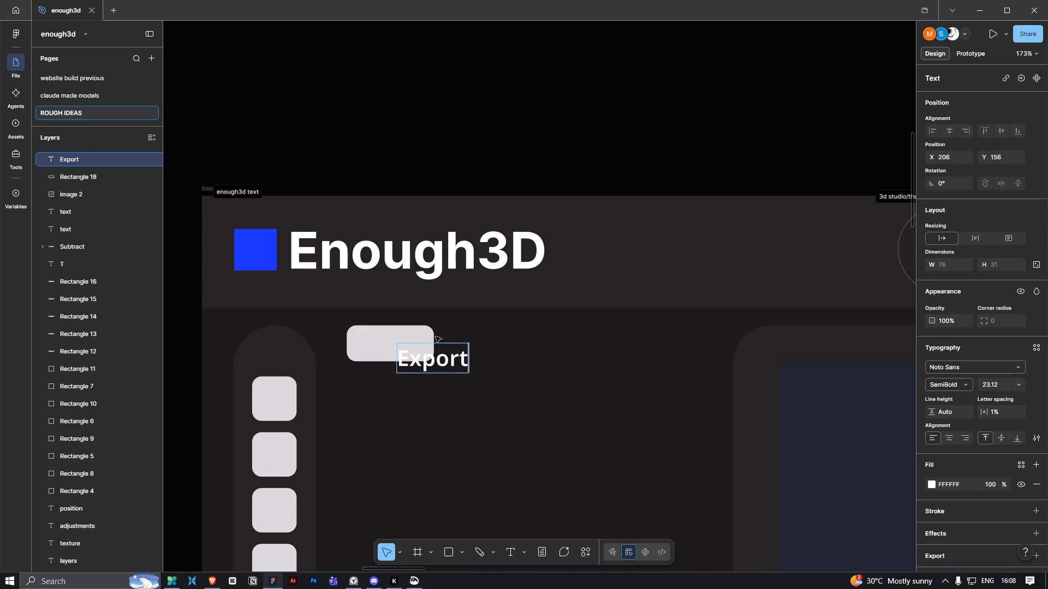
key("ctrl+a")
left_click(932, 486)
left_click_drag(859, 428, 723, 468)
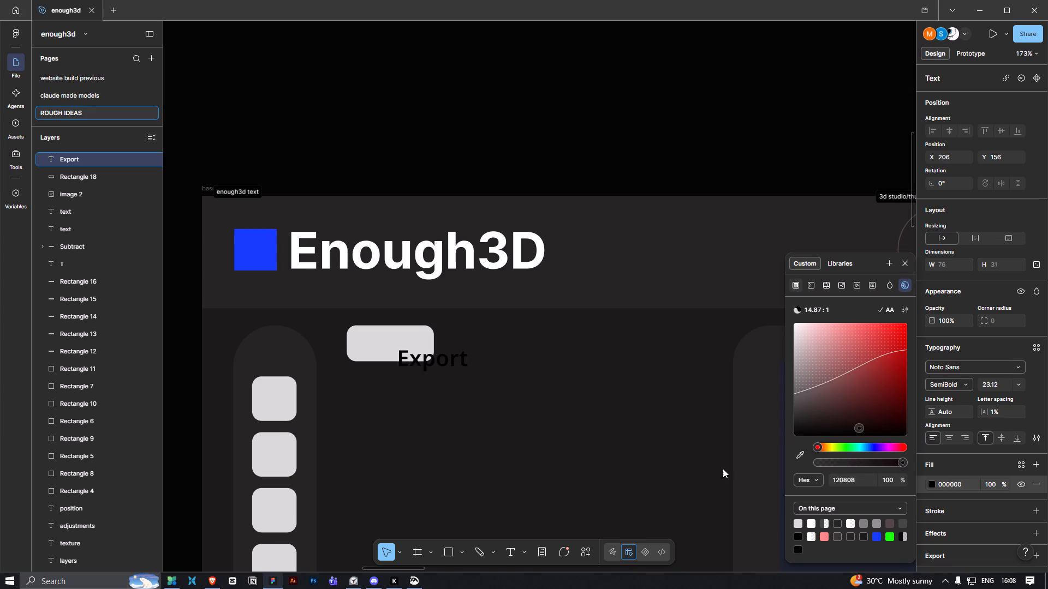
left_click_drag(723, 468, 716, 464)
Centre the Export text on the rounded rectangle.
left_click(427, 366)
left_click_drag(441, 360, 422, 354)
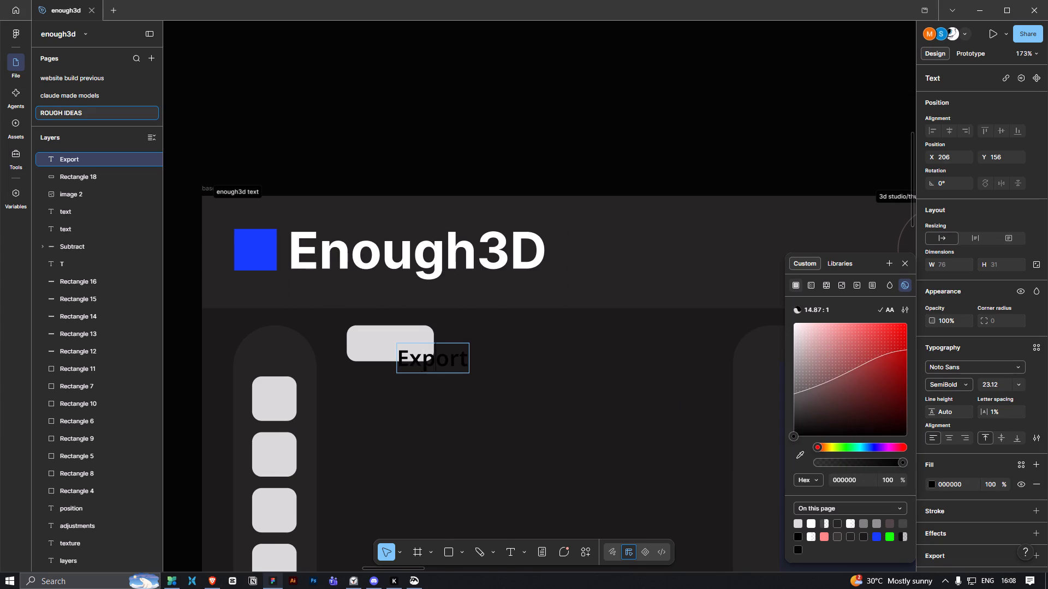
left_click_drag(422, 354, 418, 353)
key("Escape")
left_click_drag(451, 358, 408, 344)
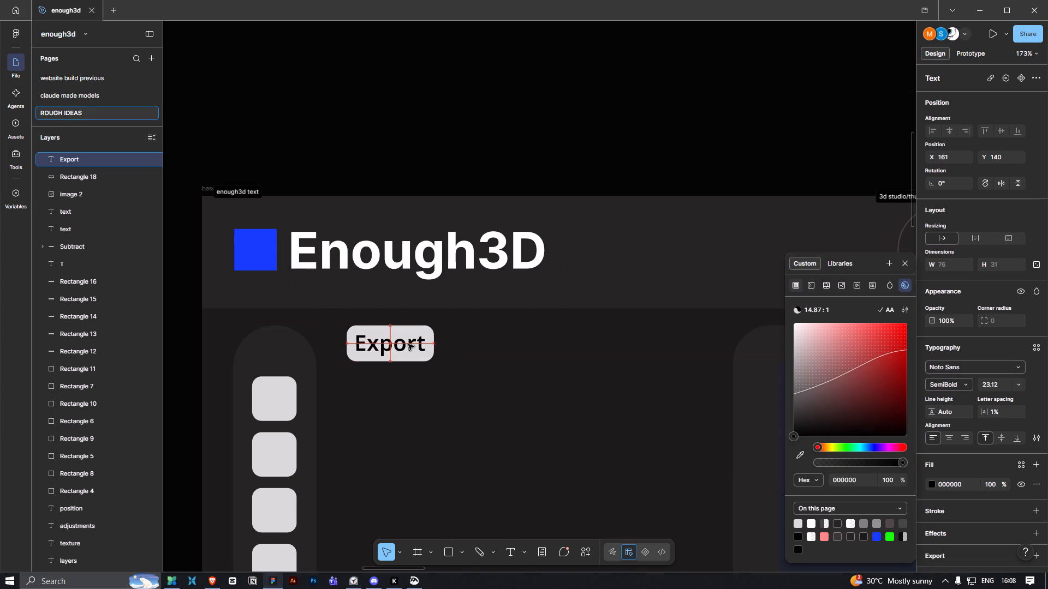
left_click_drag(408, 344, 409, 343)
left_click(409, 332, "ctrl")
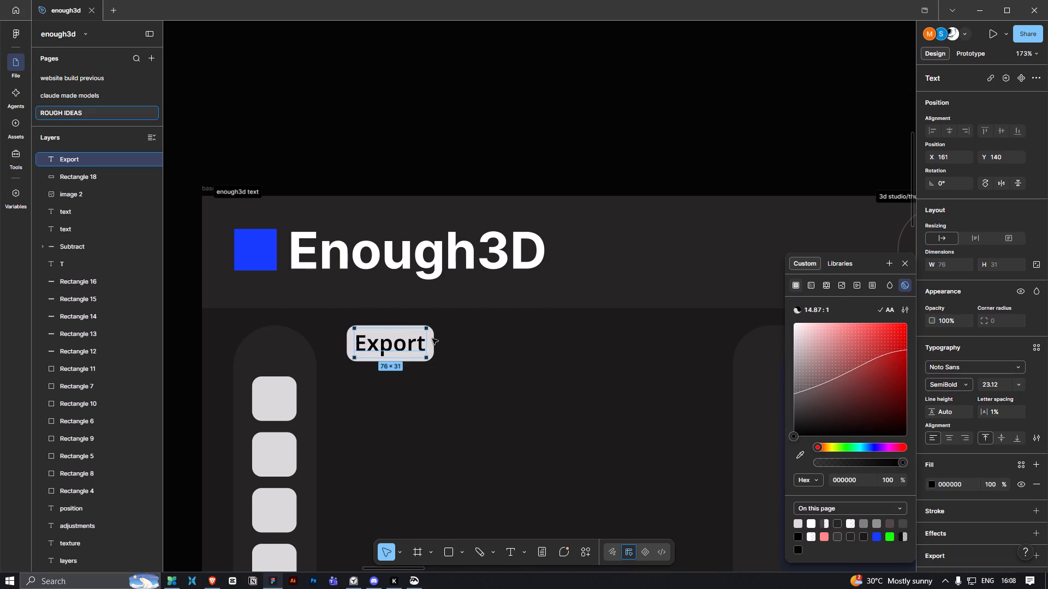
Create a component from the Export text and its rounded rectangle.
left_click(432, 341, "ctrl")
left_click(385, 342, "ctrl+shift")
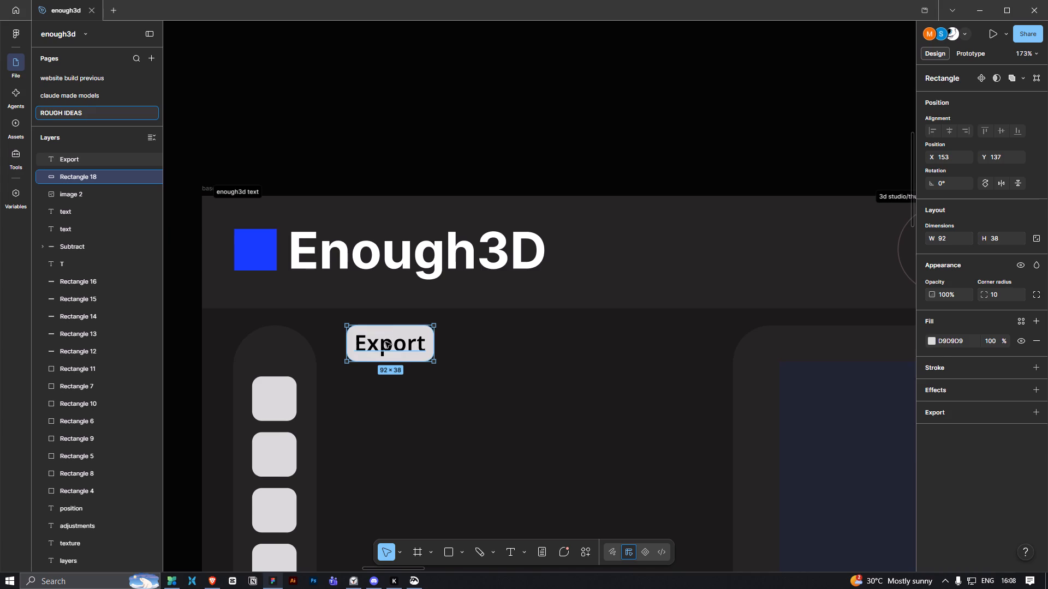
right_click_drag(71, 170, 76, 174)
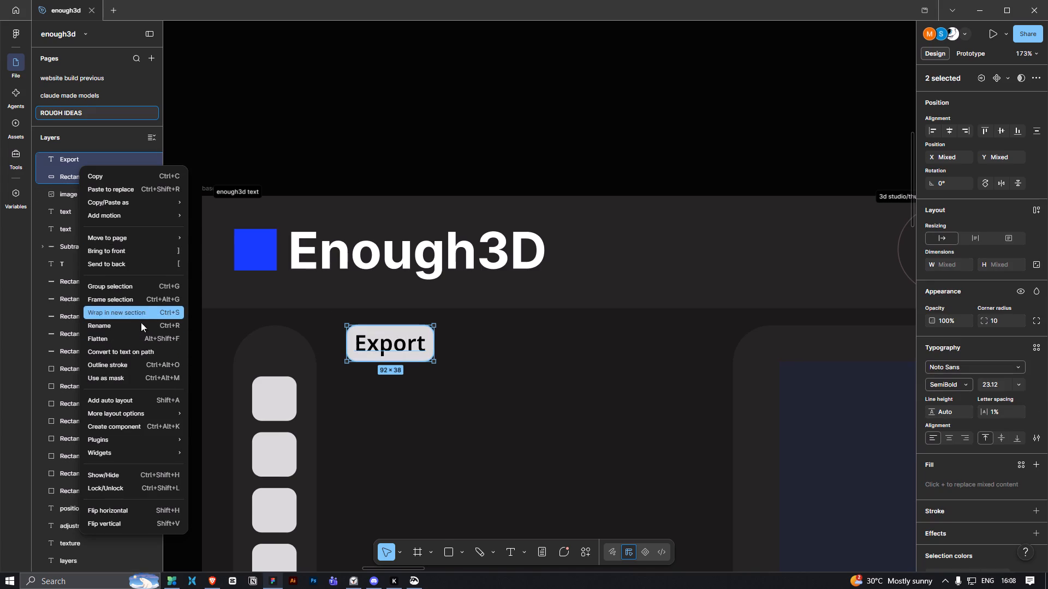
left_click(145, 420)
Place an empty spec document on the canvas and move it clear of the mockup, to its upper left.
left_click(418, 345)
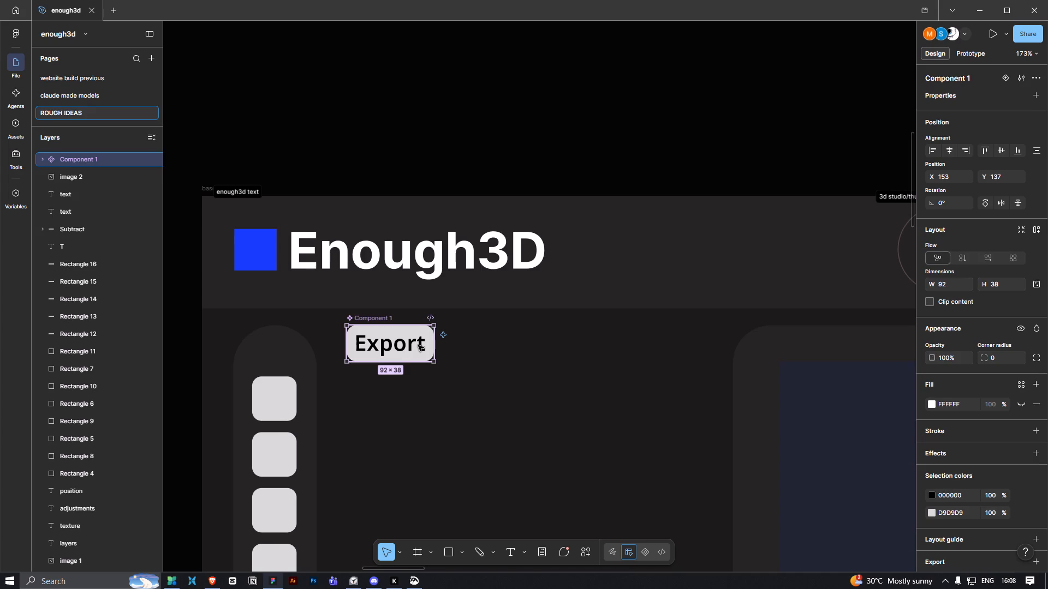
double_click(418, 345)
type("dwd")
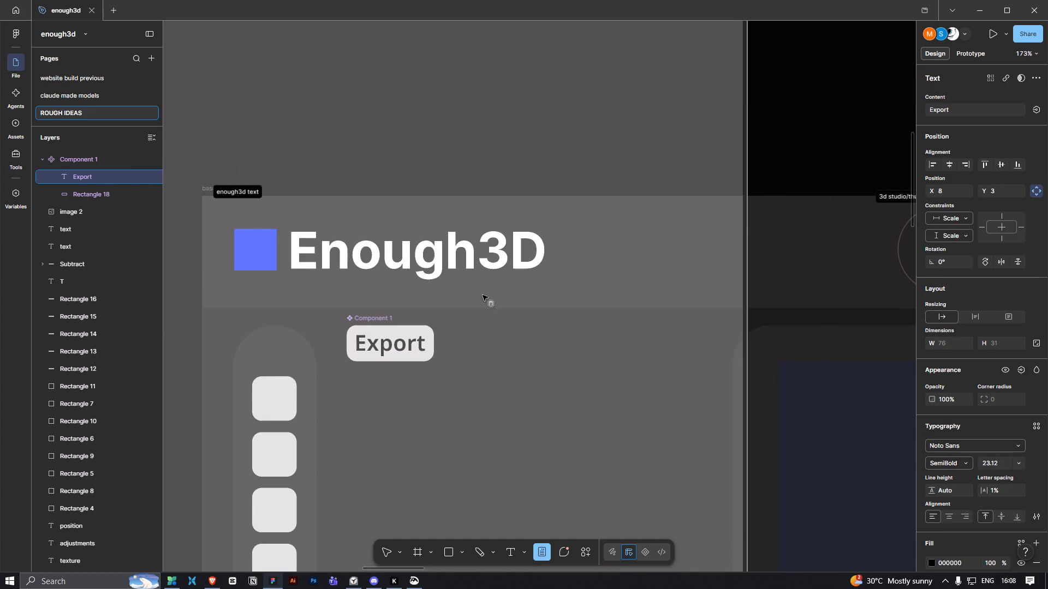
scroll(429, 343, "down", 12, "ctrl")
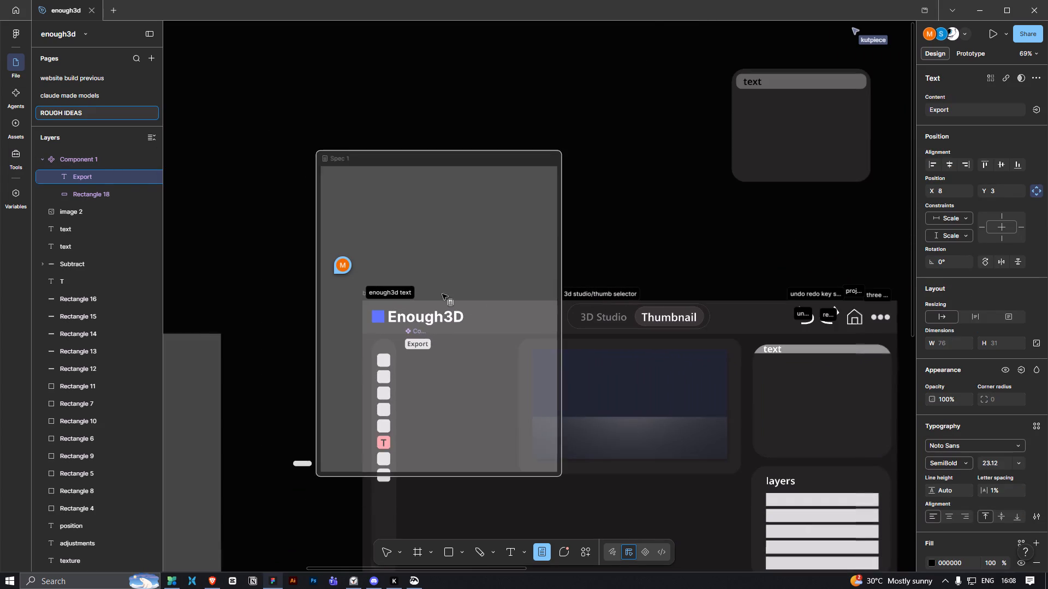
left_click(483, 223)
left_click(294, 191)
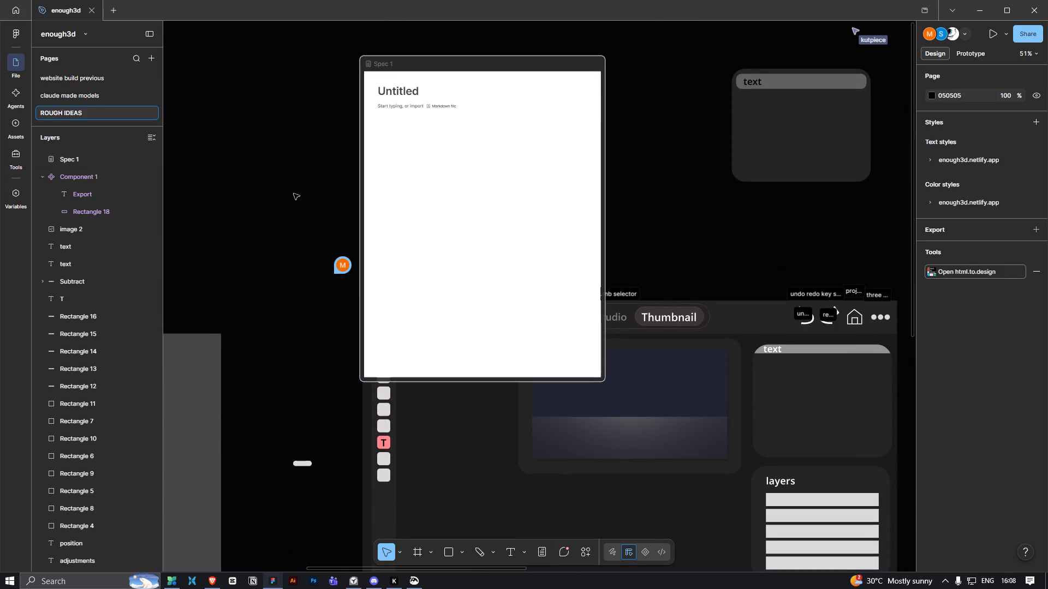
scroll(294, 195, "down", 6, "ctrl")
left_click_drag(391, 126, 262, 91)
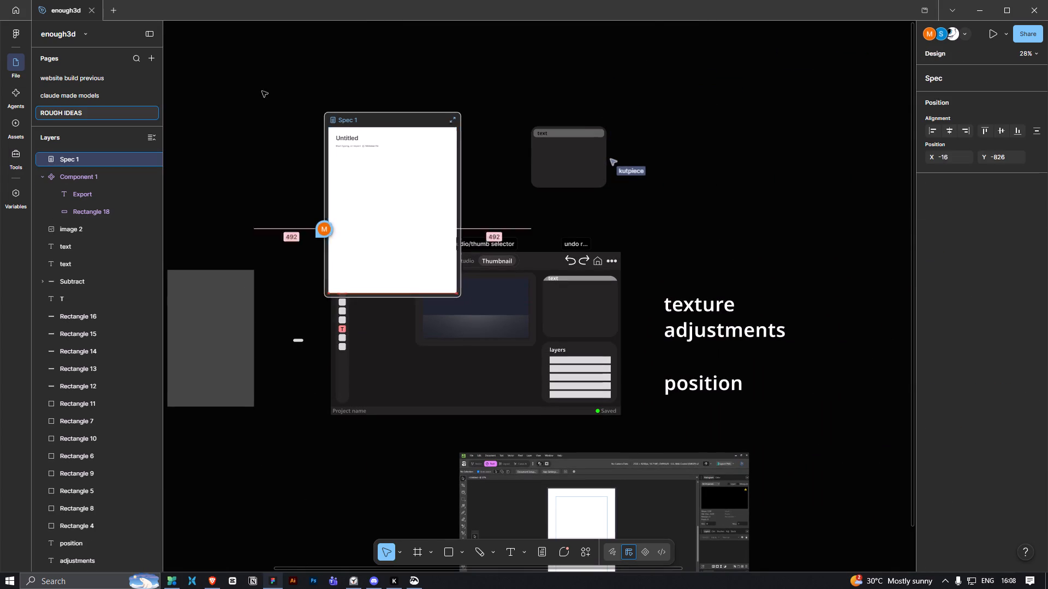
left_click_drag(262, 91, 247, 70)
left_click(431, 155)
Examine the separate text panel sketch above the mockup and the red thumbnail editor reference beside it.
key("space")
key("space")
left_click_drag(468, 183, 250, 382)
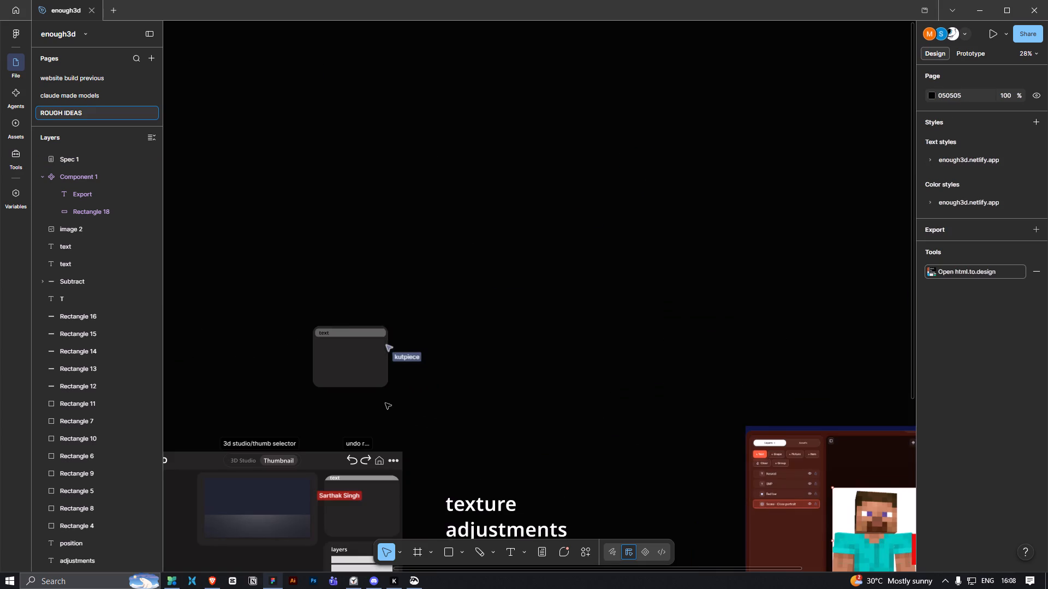
scroll(384, 413, "down", 9, "ctrl")
key("space")
key("space")
key("space")
key("space")
key("space")
key("space")
key("space")
key("space")
key("space")
left_click_drag(424, 392, 419, 472)
scroll(368, 388, "up", 7, "ctrl")
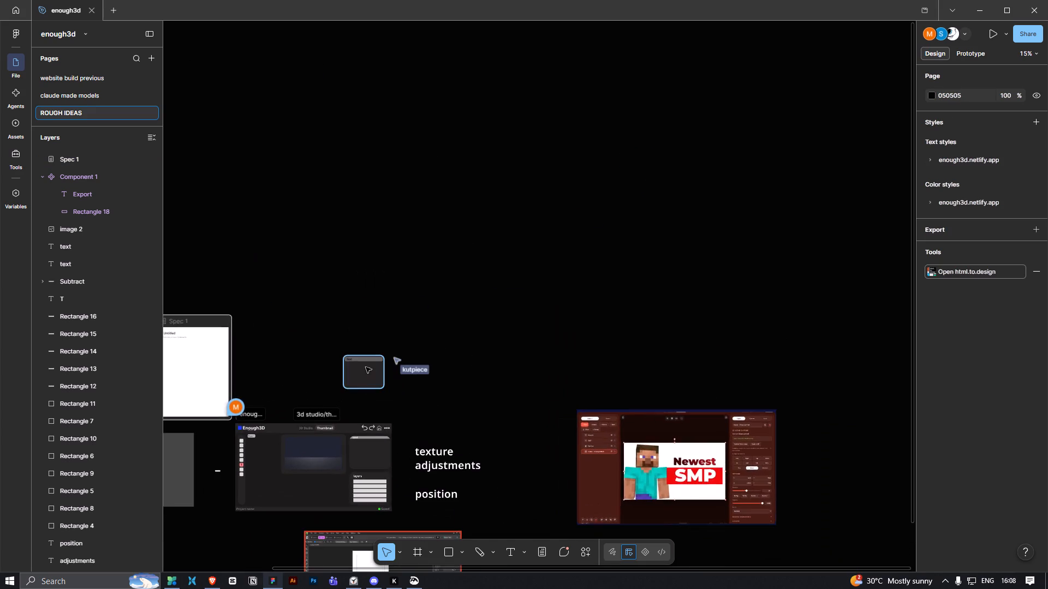
scroll(366, 367, "up", 15, "ctrl")
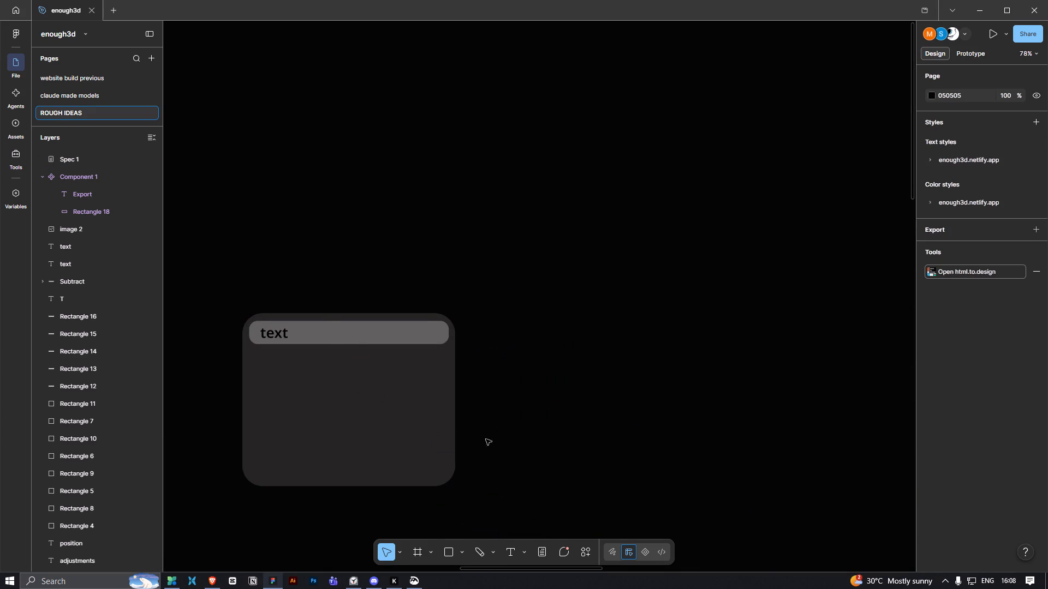
key("space")
left_click_drag(478, 464, 561, 446)
Review the mockup with its Export button against the text panel sketch and the texture, adjustments and position notes.
scroll(527, 480, "down", 4, "ctrl")
key("space")
key("space")
key("space")
key("space")
key("space")
key("space")
key("space")
key("space")
key("space")
left_click_drag(551, 506, 534, 245)
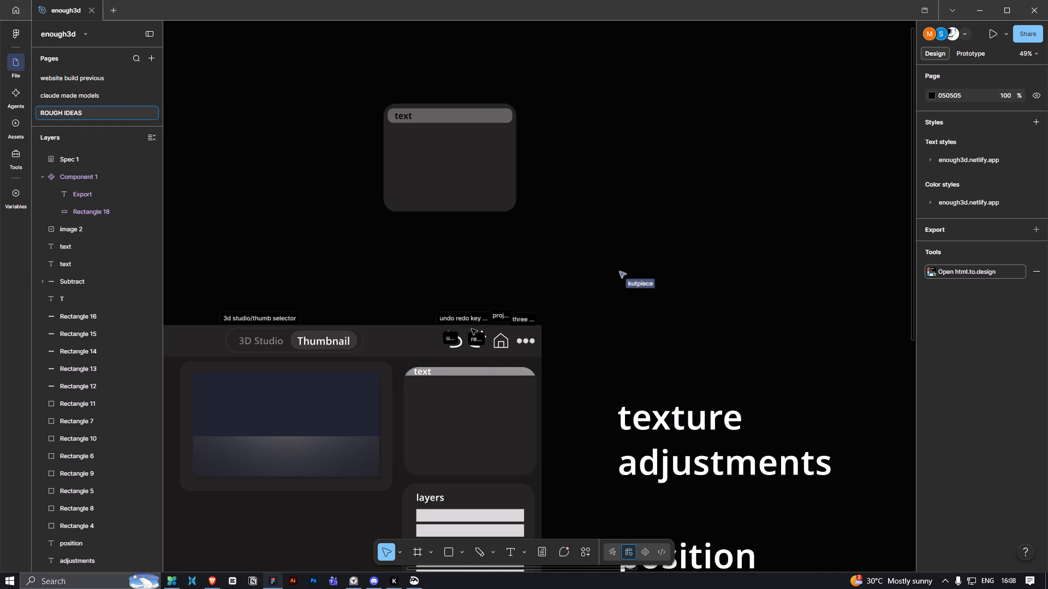
scroll(485, 367, "down", 3, "ctrl")
key("space")
left_click_drag(331, 247, 475, 282)
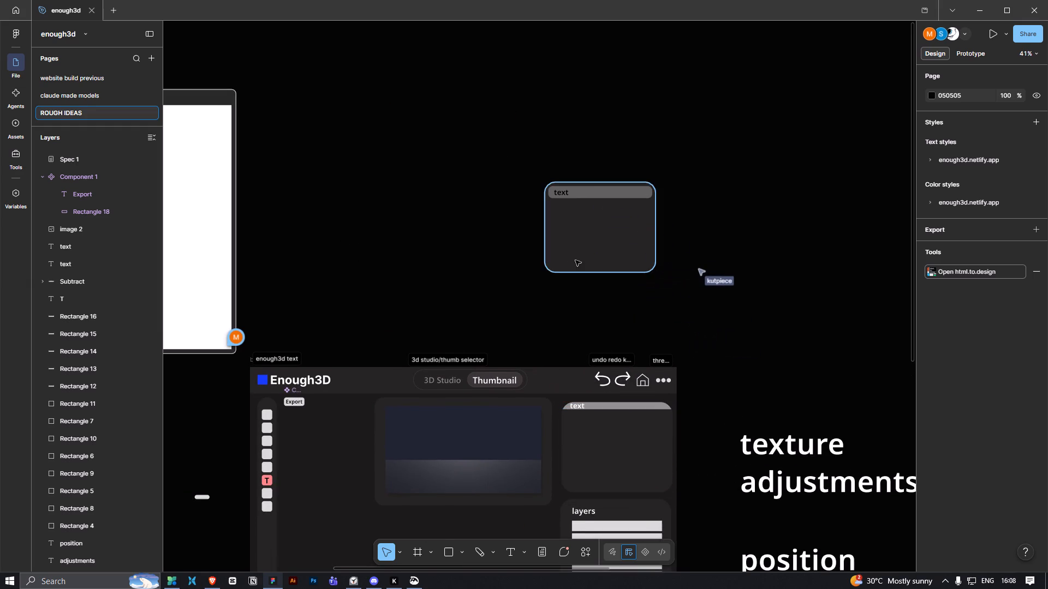
key("space")
left_click_drag(476, 331, 446, 259)
key("space")
key("space")
left_click(678, 429)
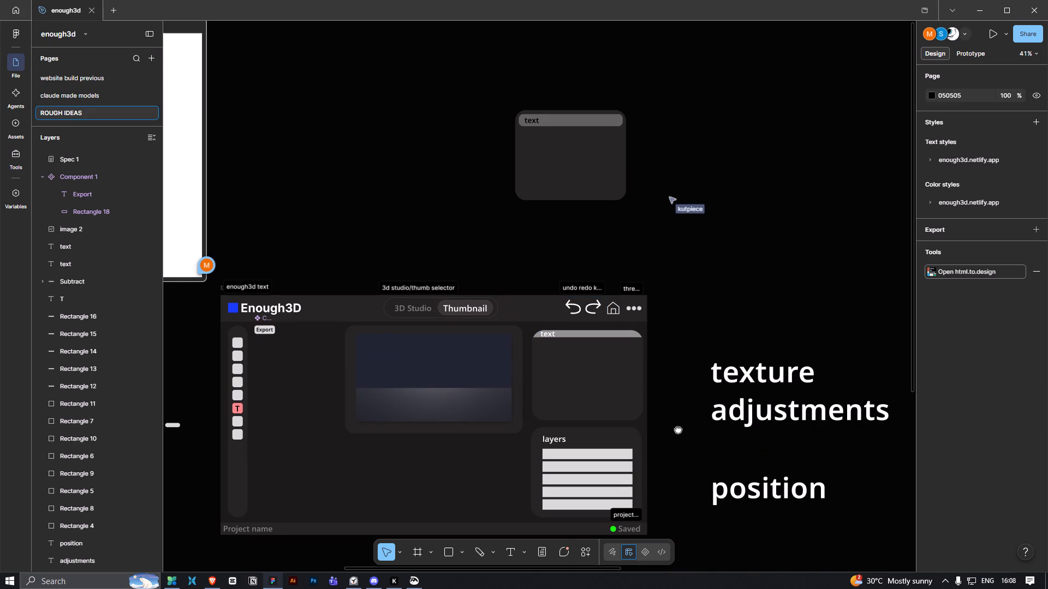
scroll(678, 429, "down", 4, "ctrl")
key("space")
key("space")
key("space")
key("space")
key("space")
key("space")
key("space")
key("space")
left_click(679, 428)
key("space")
key("space")
key("space")
key("space")
key("space")
key("space")
key("space")
key("space")
key("space")
key("space")
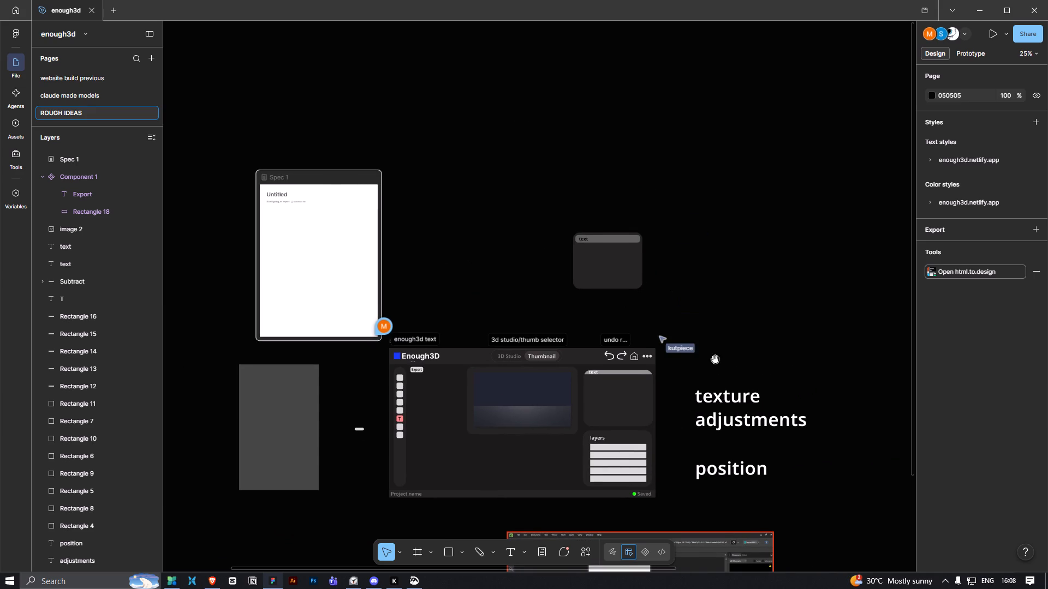
Compare the Enough3D thumbnail editor mockup with the red-framed reference editor screenshot below it.
left_click_drag(714, 358, 666, 304)
key("space")
key("space")
key("space")
key("space")
key("space")
key("space")
key("space")
key("space")
key("space")
key("space")
key("space")
left_click_drag(430, 468, 432, 470)
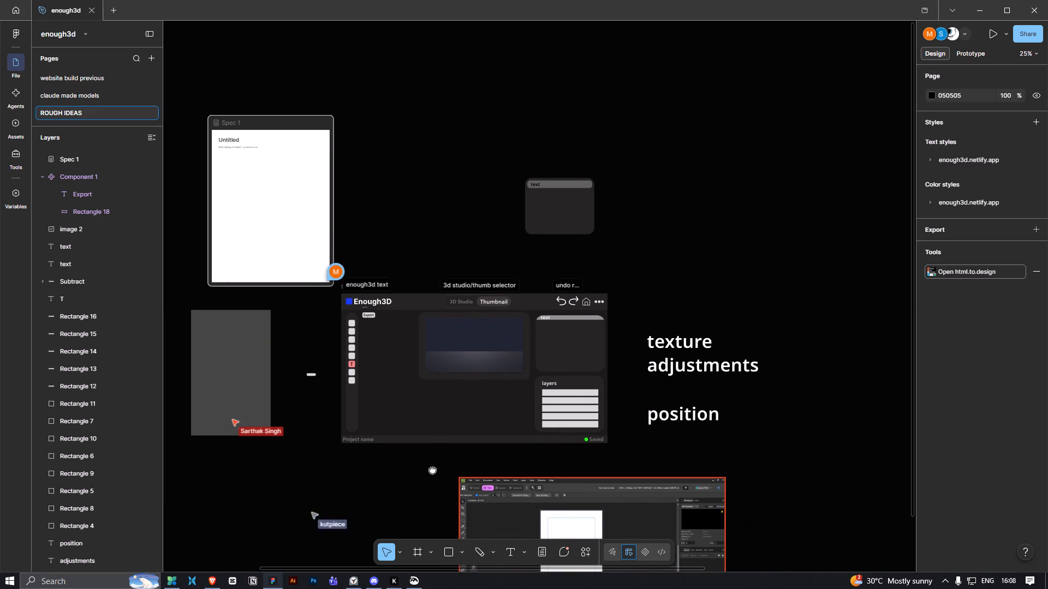
left_click_drag(432, 470, 424, 437)
key("space")
key("space")
key("space")
key("space")
key("space")
key("space")
key("space")
key("space")
left_click_drag(612, 437, 620, 368)
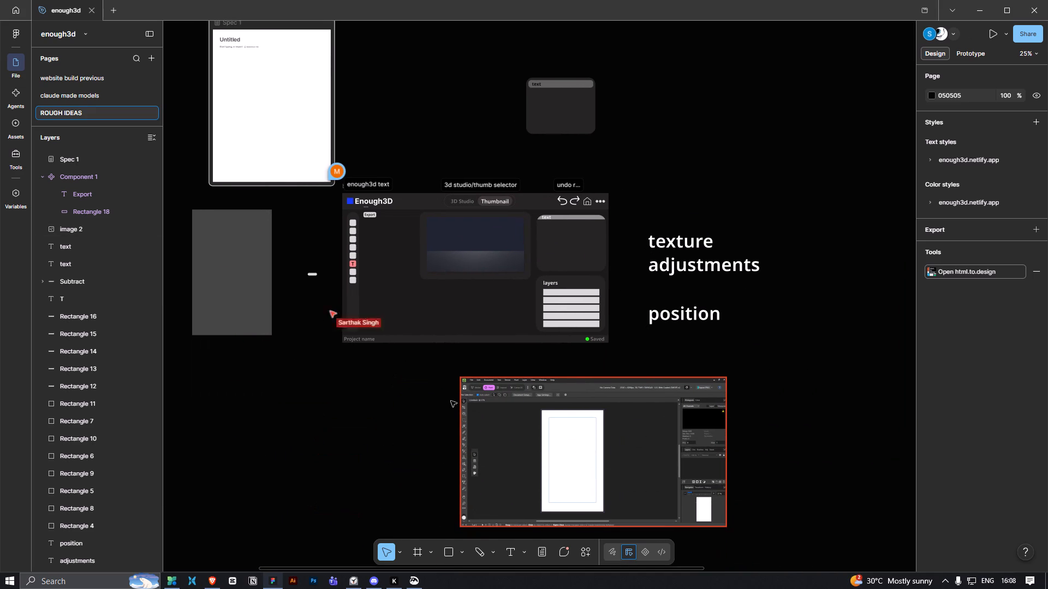
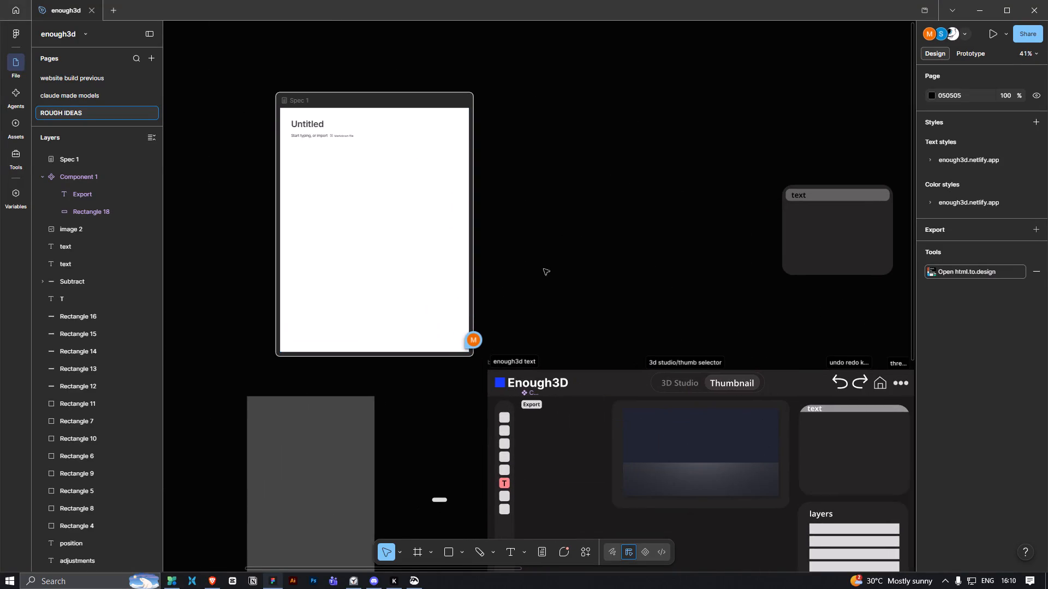
Move the empty spec document farther to the upper left of the mockup, to about X -1600, Y -1787.
scroll(480, 265, "up", 3, "ctrl")
scroll(433, 277, "down", 6, "ctrl")
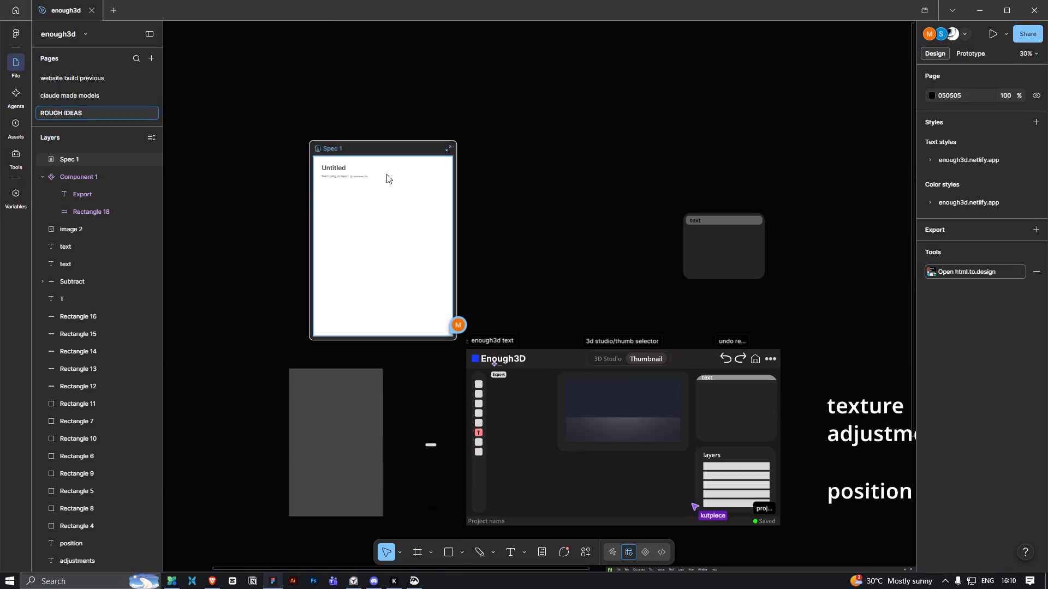
left_click_drag(385, 148, 276, 49)
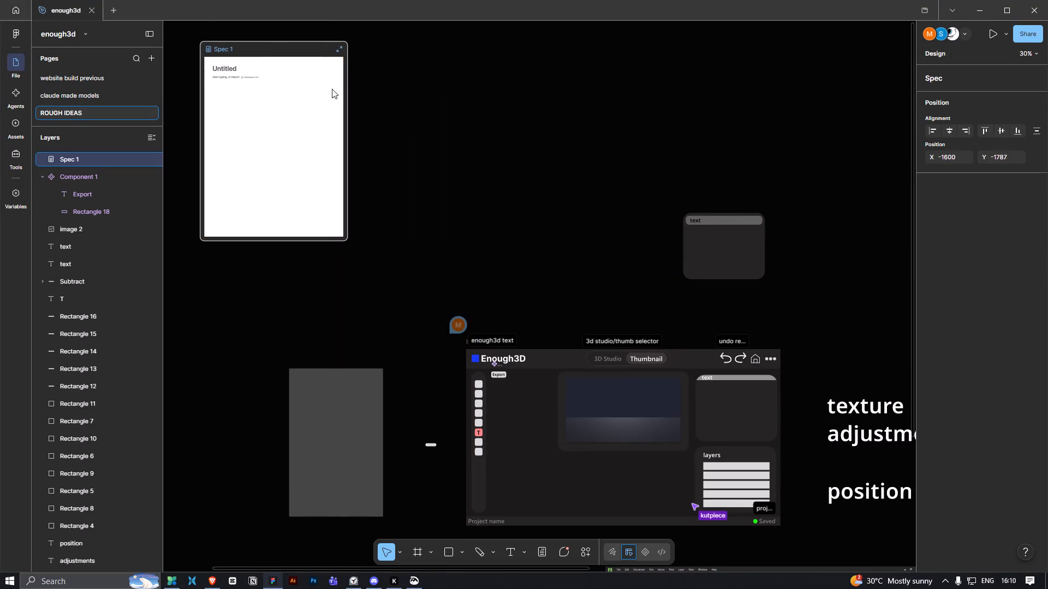
left_click(406, 124)
Examine the mockup's preview, tool strip and layers area against the reference editor screenshot below it.
key("space")
key("space")
left_click_drag(512, 234, 331, 160)
scroll(405, 237, "down", 3, "ctrl")
scroll(462, 334, "up", 4, "ctrl")
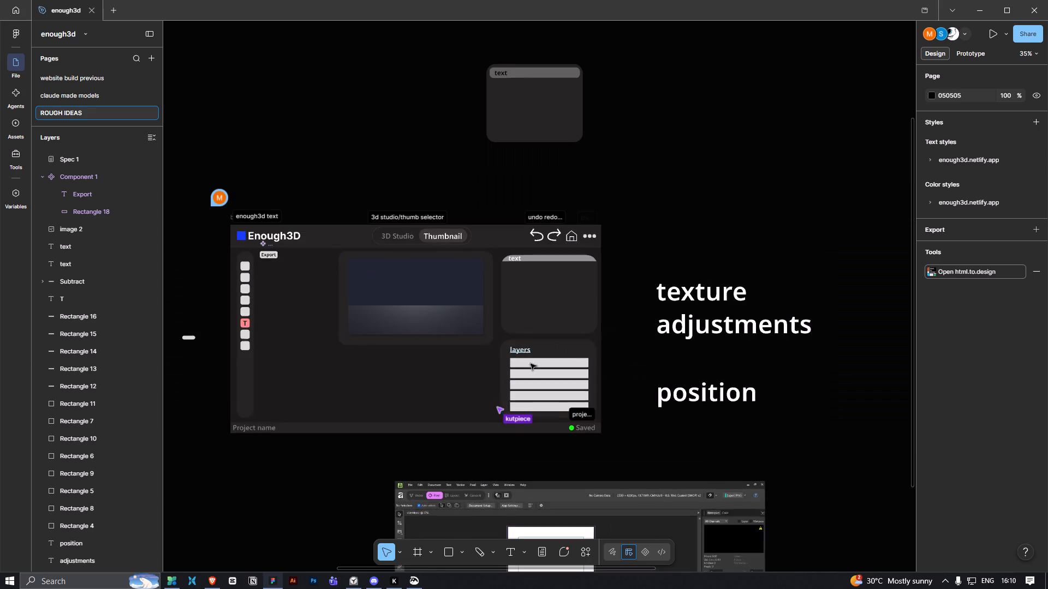
scroll(612, 381, "up", 3, "ctrl")
key("space")
key("space")
key("space")
key("space")
key("space")
key("space")
key("space")
key("space")
key("space")
key("space")
key("space")
left_click_drag(667, 444, 731, 372)
key("space")
key("space")
key("space")
key("space")
left_click_drag(580, 406, 513, 272)
scroll(555, 324, "down", 3, "ctrl")
key("space")
left_click_drag(344, 314, 393, 362)
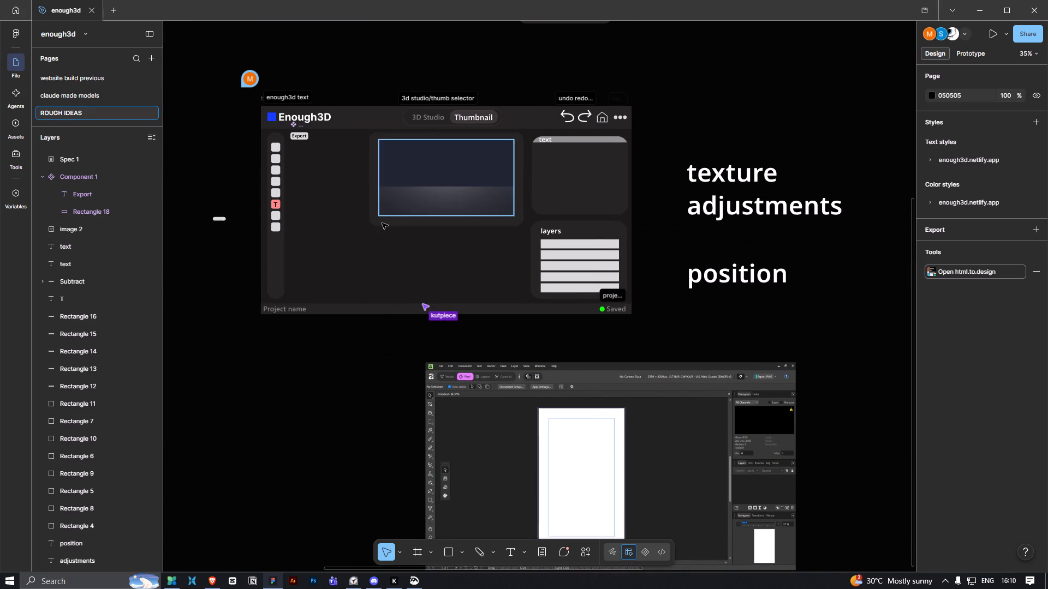
scroll(373, 340, "up", 3, "ctrl")
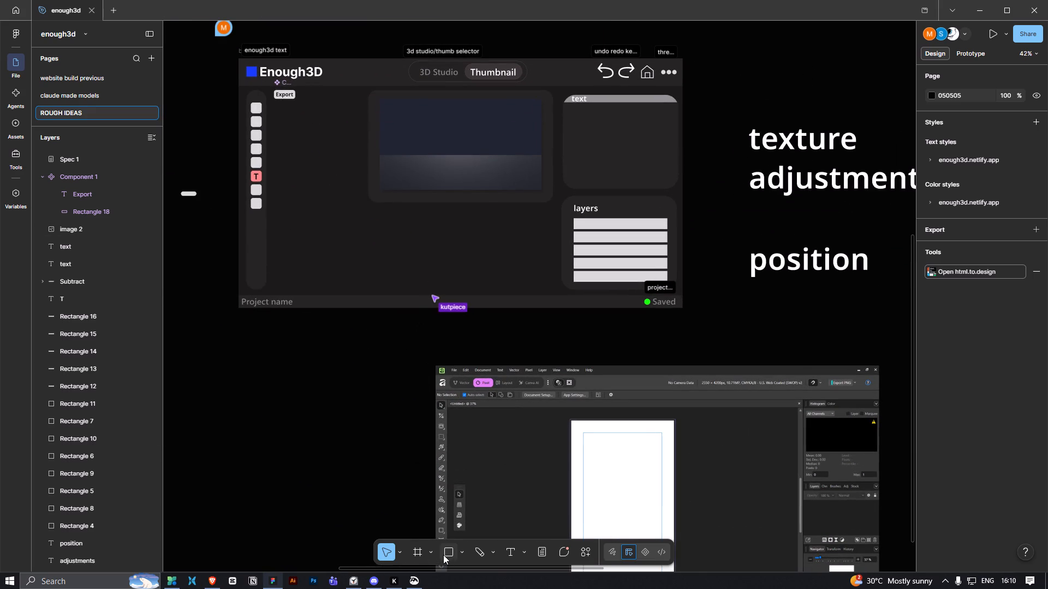
Draw a light grey rectangle about 675 by 306 and move it to the empty canvas just below the mockup.
left_click(443, 555)
left_click_drag(346, 212, 498, 289)
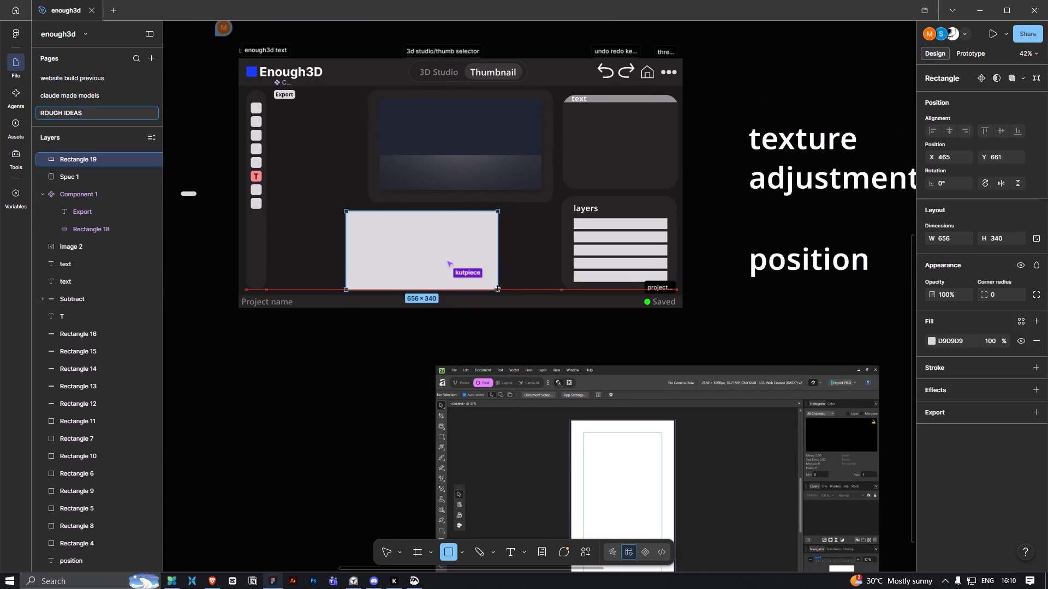
left_click_drag(498, 289, 502, 283)
left_click_drag(461, 255, 317, 392)
left_click(326, 447)
Add the text "ADS" on the new grey rectangle and colour it red, FF0000.
key("space")
left_click_drag(269, 492, 383, 515)
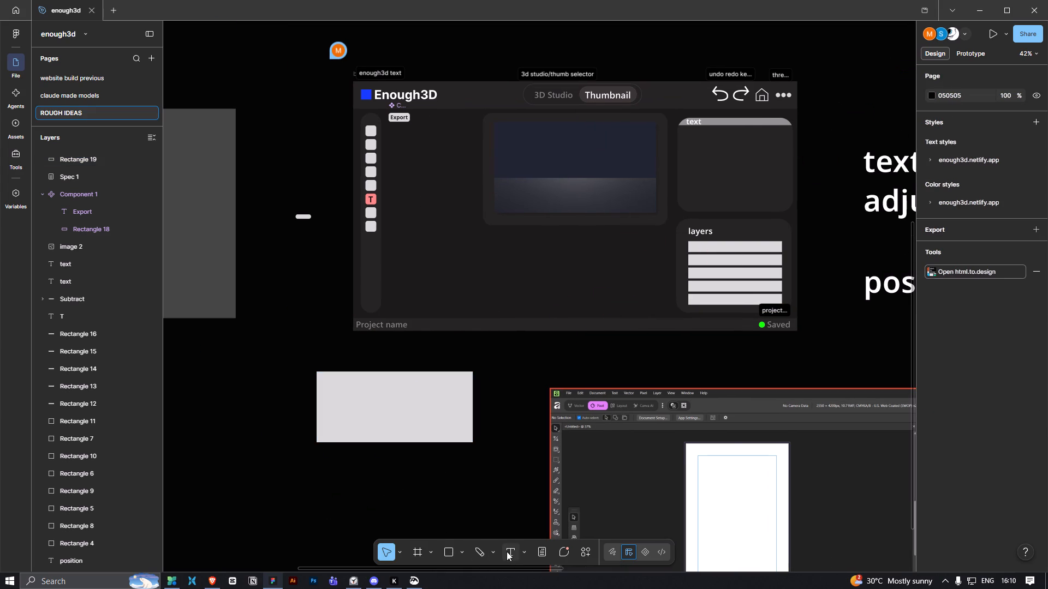
left_click(509, 551)
left_click(389, 410)
type("ADS")
key("ctrl+a")
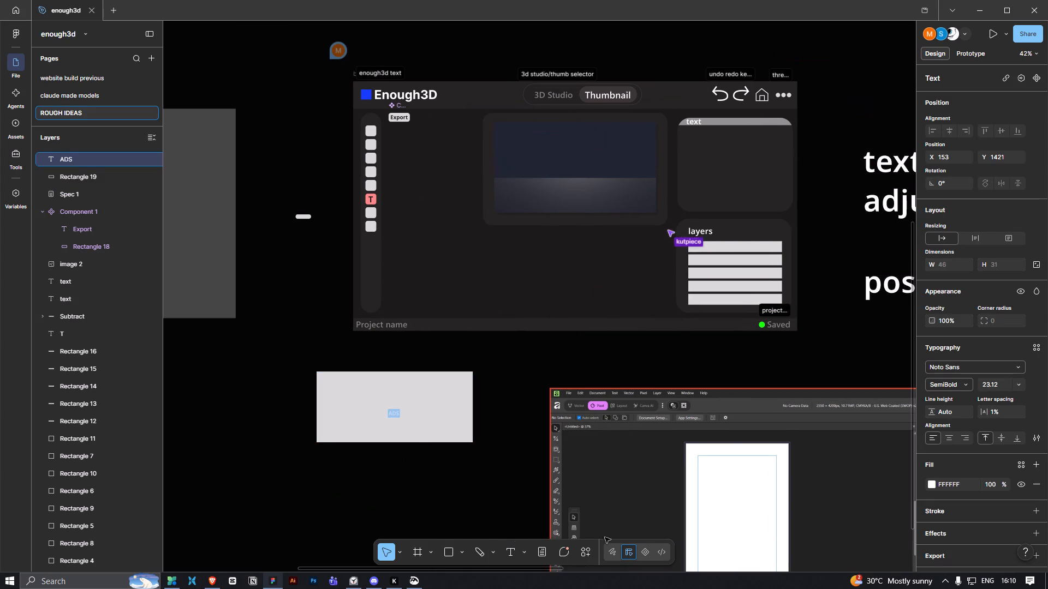
left_click(934, 483)
left_click_drag(836, 390, 926, 282)
left_click(457, 520)
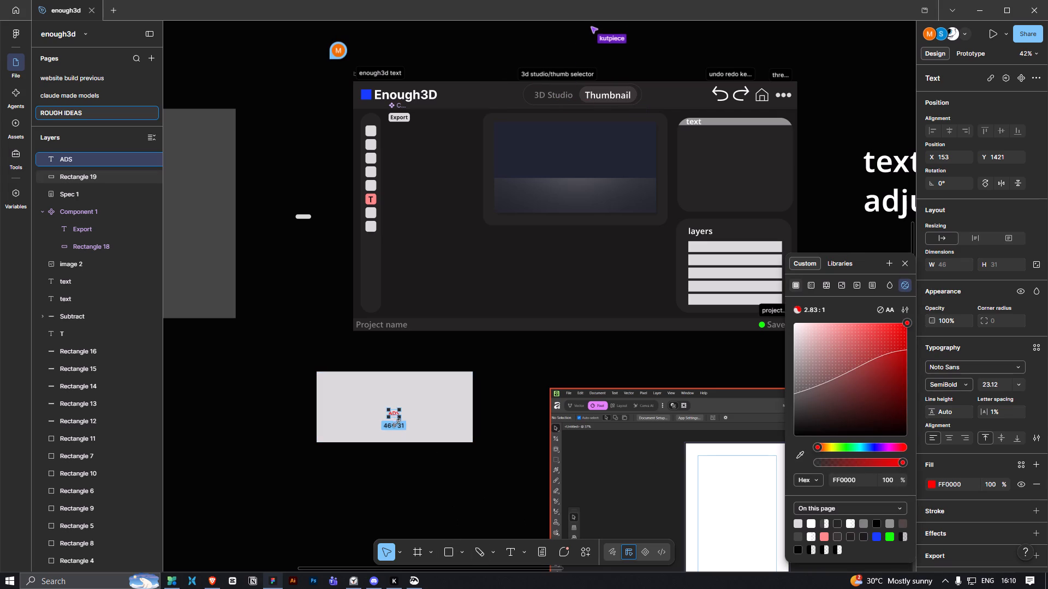
Scale the red ADS text up to about 244 by 168 and centre it on the grey rectangle.
left_click_drag(400, 417, 433, 446)
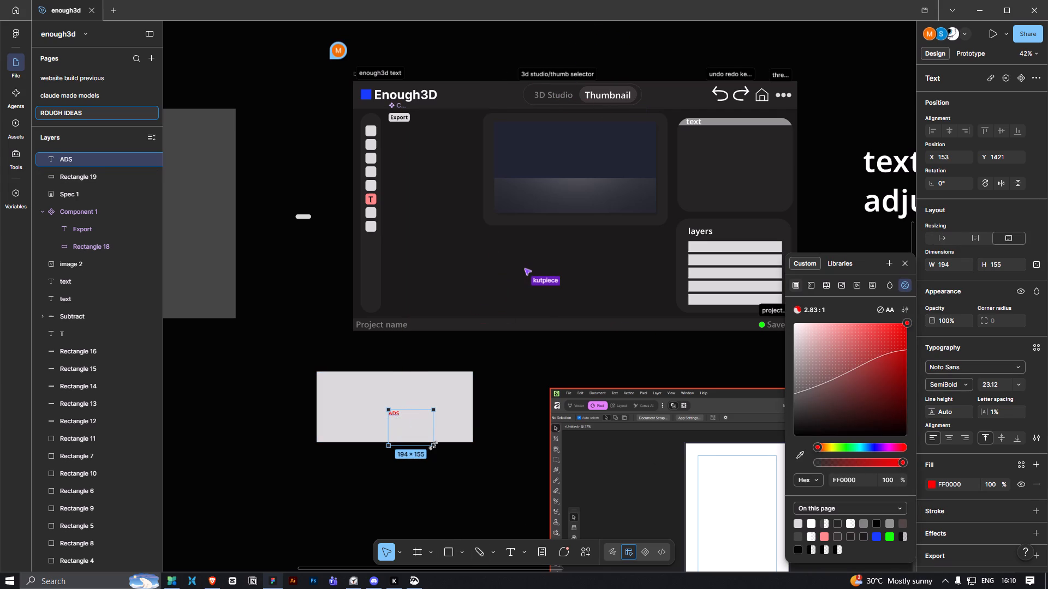
key("ctrl+z")
key("k")
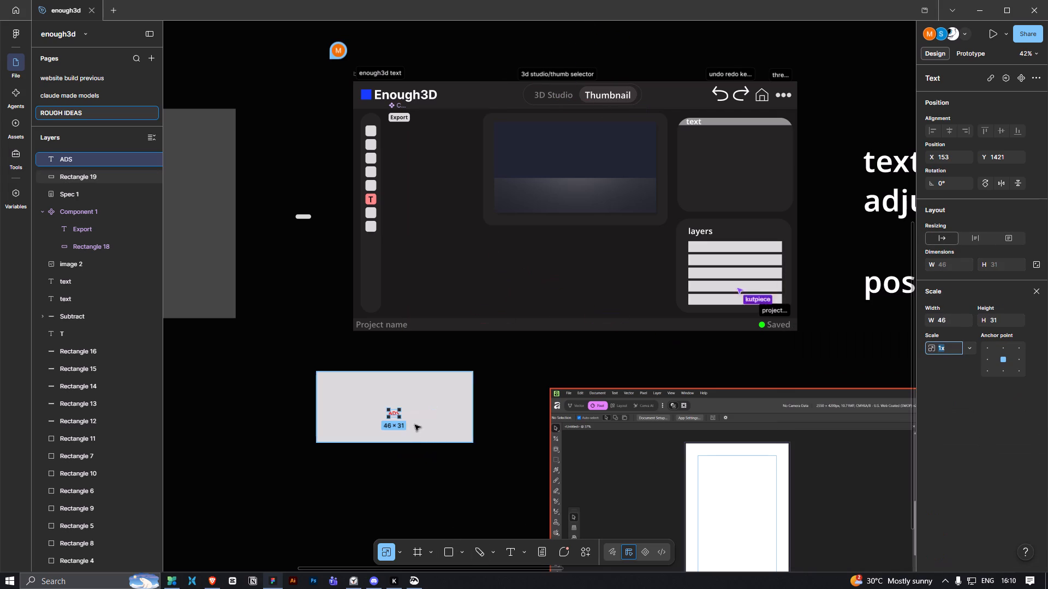
left_click_drag(401, 419, 424, 448)
left_click_drag(424, 435, 401, 413)
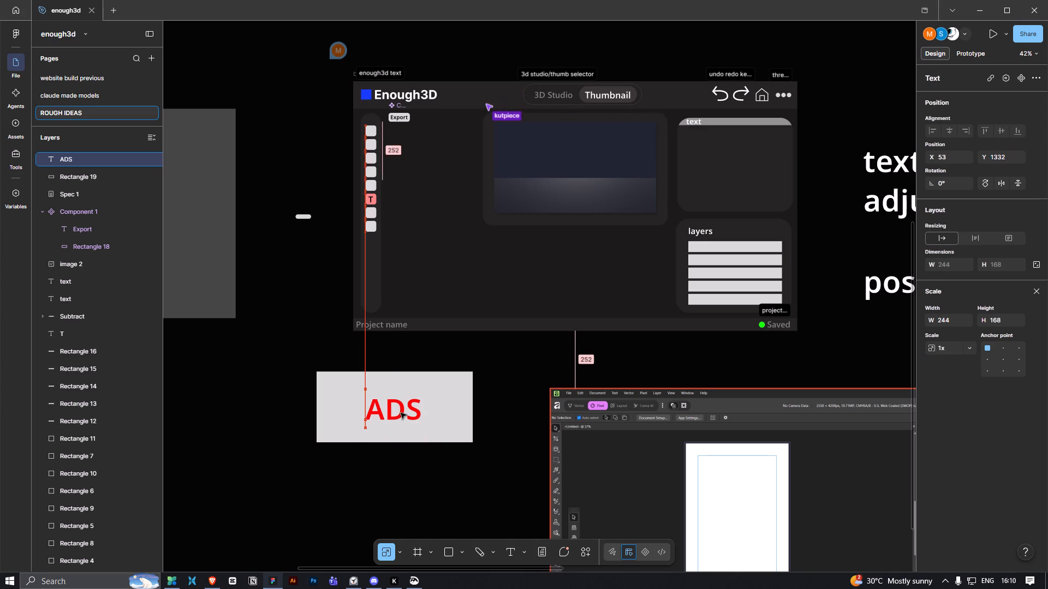
left_click_drag(401, 413, 400, 413)
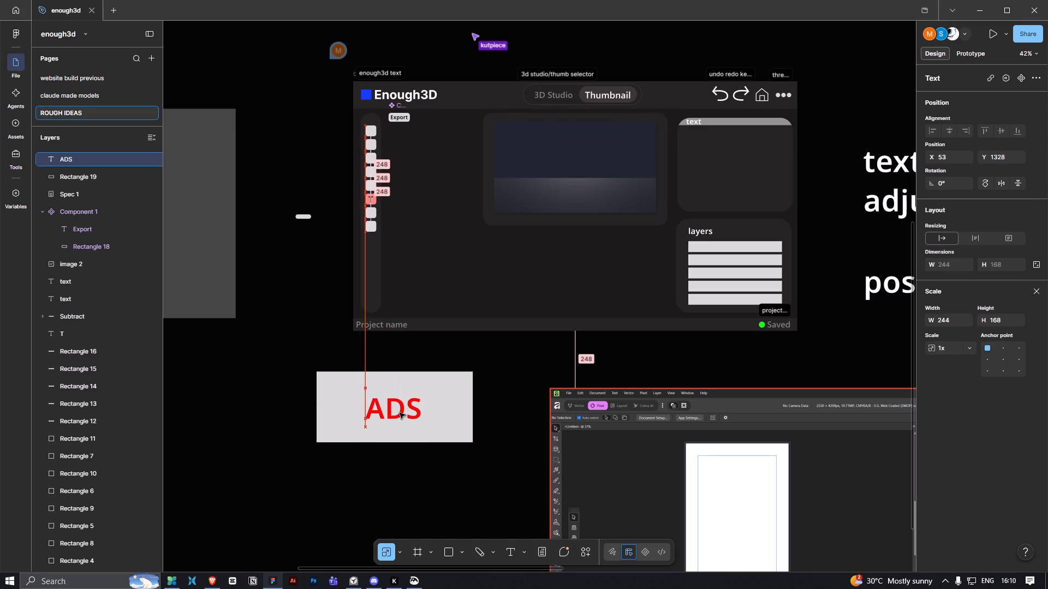
left_click_drag(400, 413, 393, 410)
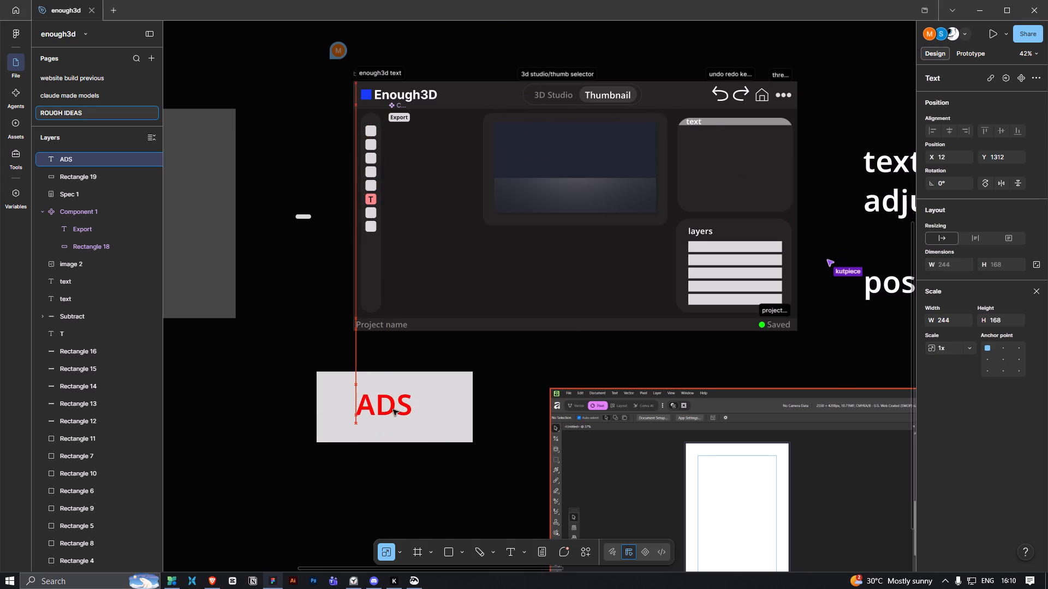
left_click_drag(393, 410, 396, 412)
scroll(407, 438, "up", 5, "ctrl")
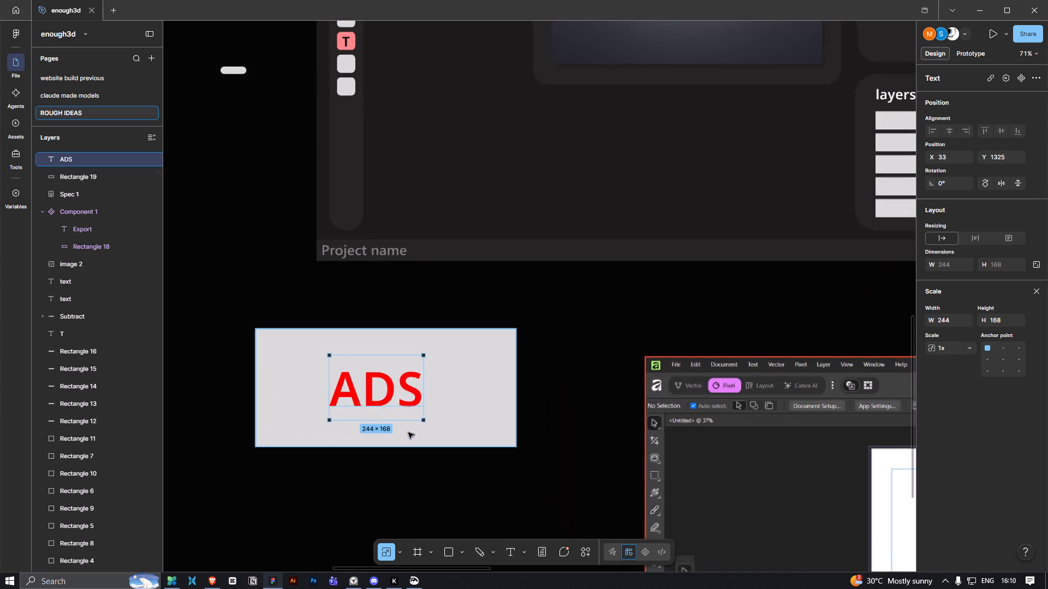
left_click_drag(397, 382, 398, 382)
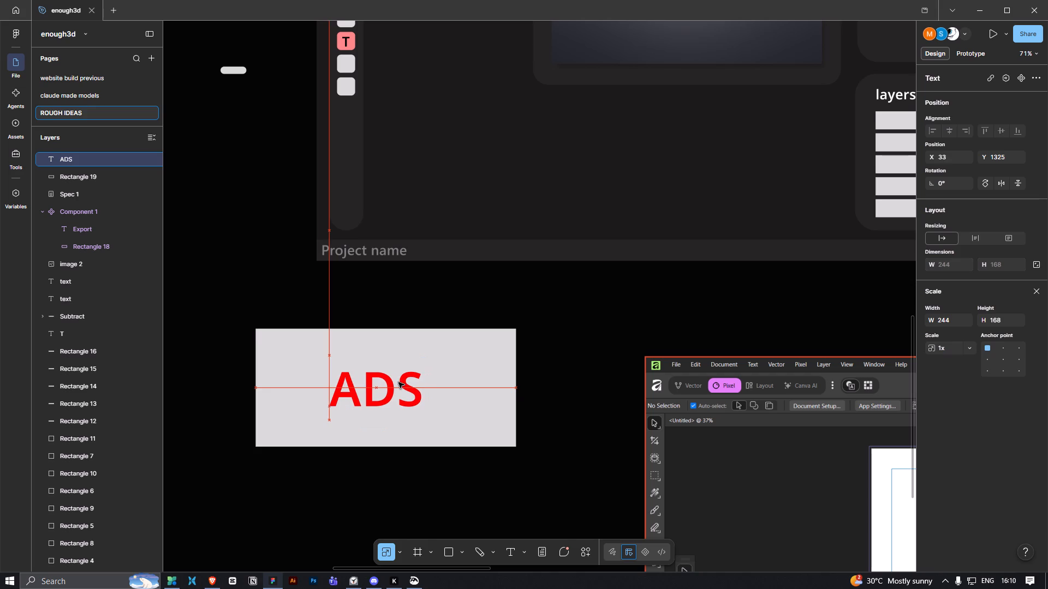
left_click_drag(398, 382, 408, 382)
left_click(383, 498)
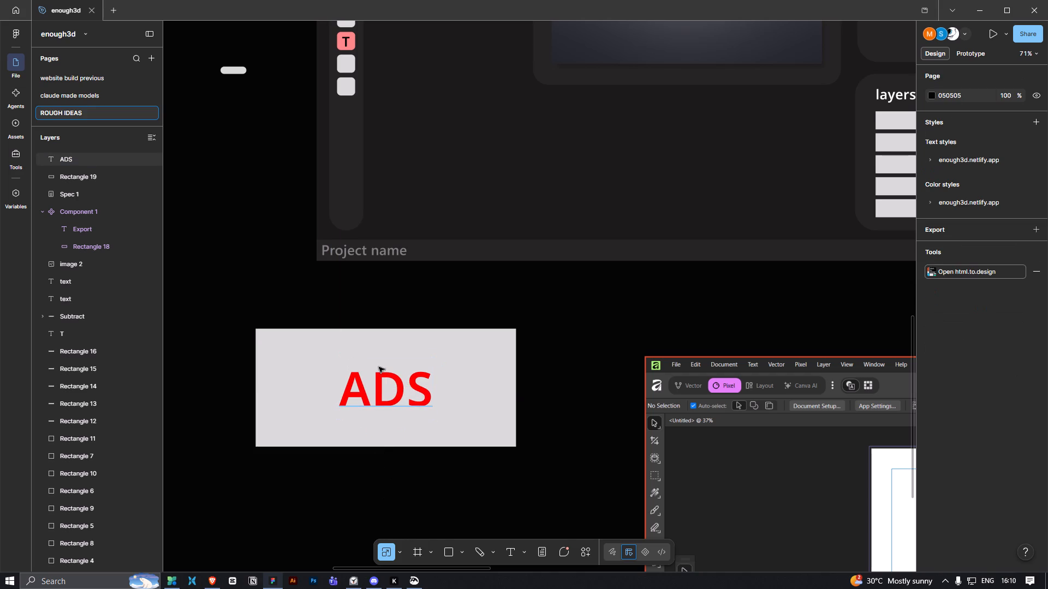
Group the ADS text with its rectangle and place the group beneath the mockup's preview, at about X 610, Y 671.
left_click_drag(236, 319, 543, 472, "ctrl")
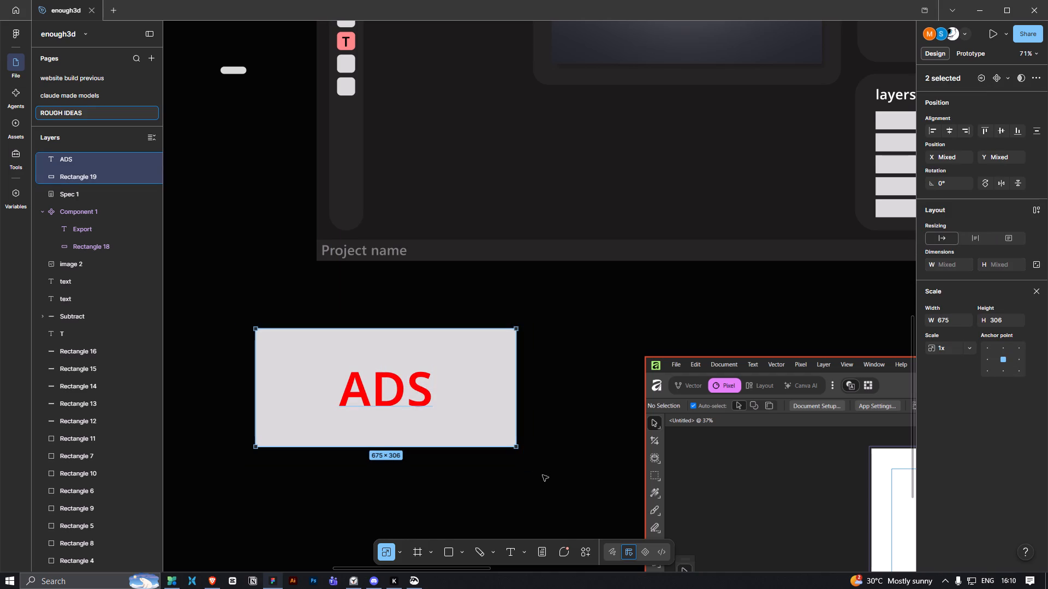
key("ctrl+g")
scroll(465, 418, "down", 4, "ctrl")
left_click_drag(464, 413, 622, 290)
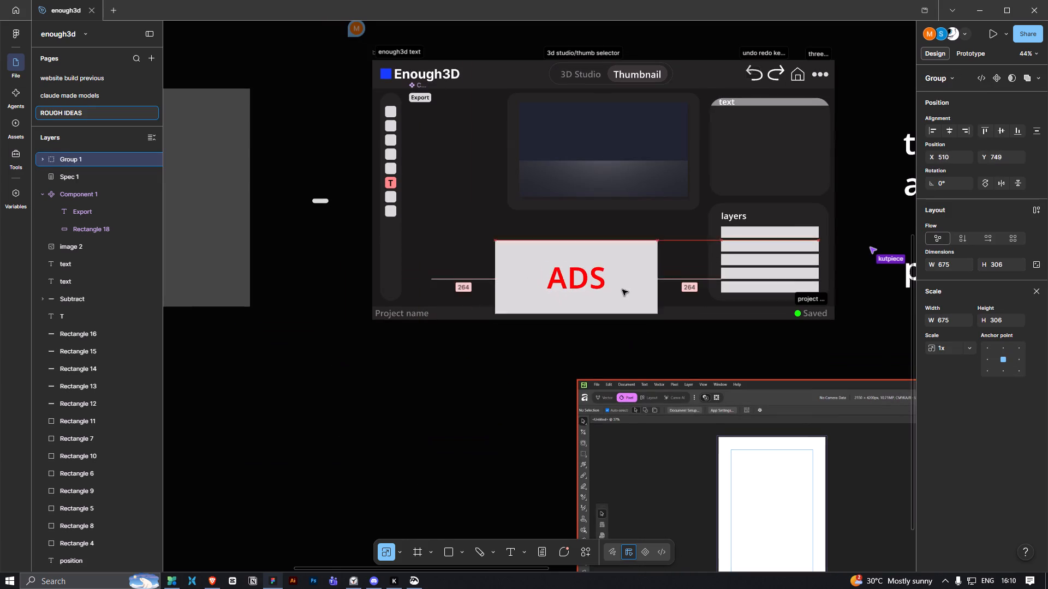
left_click_drag(622, 290, 652, 273)
left_click(524, 389)
scroll(524, 388, "down", 3, "ctrl")
key("space")
key("space")
left_click_drag(561, 387, 422, 407)
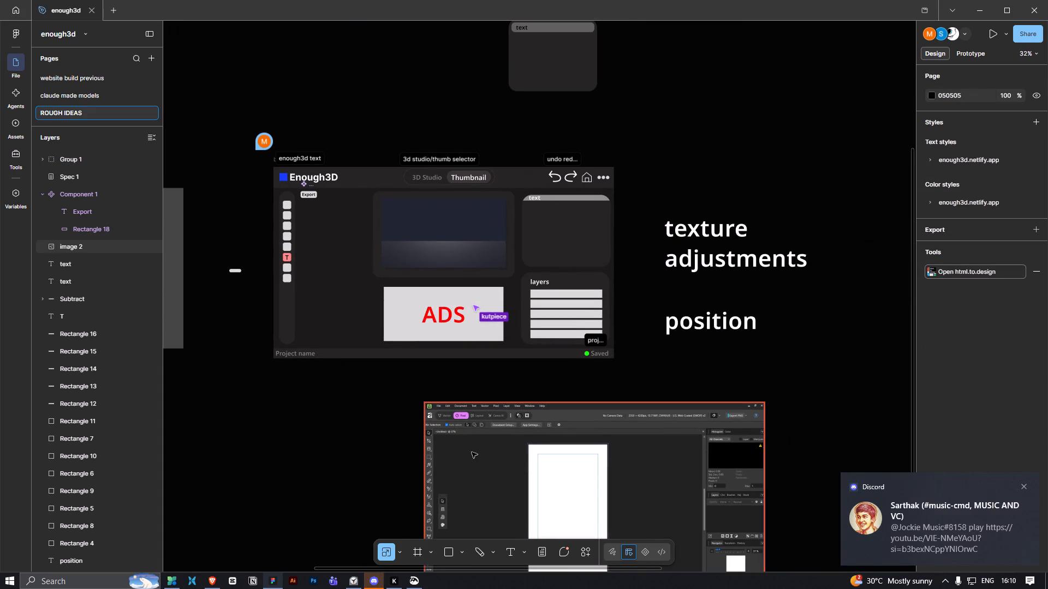
left_click(487, 324)
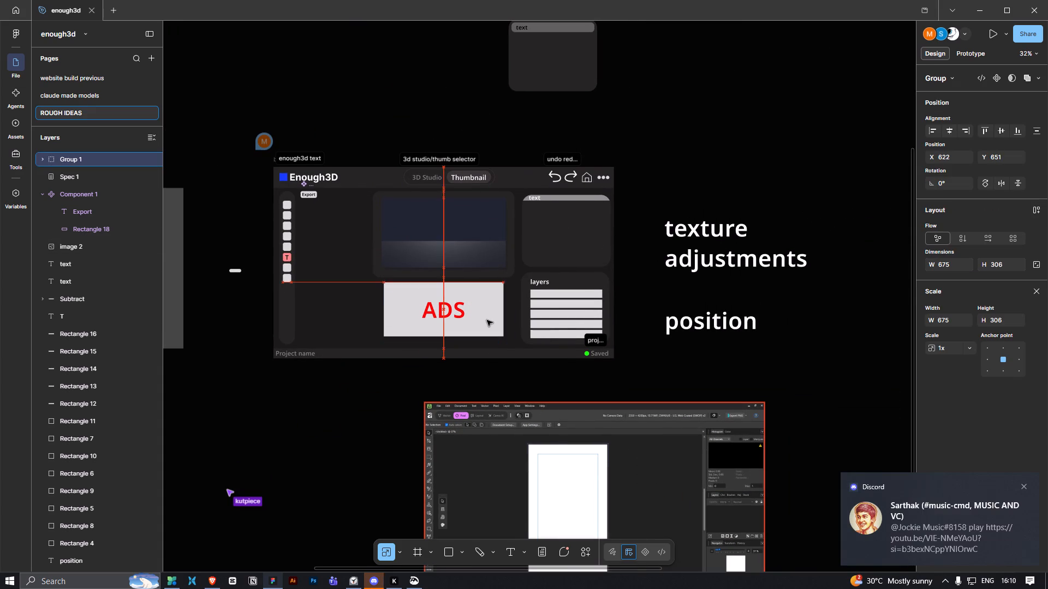
Review the mockup with its ADS banner in overview and close up, alongside the reference editor screenshots.
scroll(493, 372, "down", 6, "ctrl")
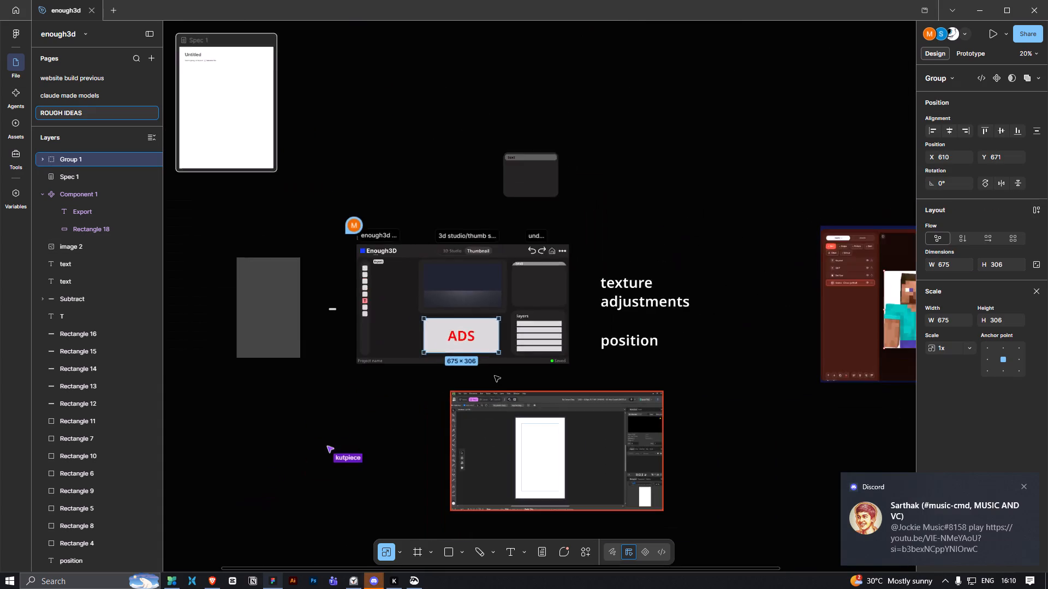
scroll(495, 376, "down", 7, "ctrl")
scroll(495, 381, "up", 2, "ctrl")
scroll(495, 381, "down", 3, "ctrl")
scroll(495, 381, "up", 1, "ctrl")
scroll(495, 382, "down", 1, "ctrl")
scroll(496, 390, "up", 7, "ctrl")
left_click(415, 399, "ctrl")
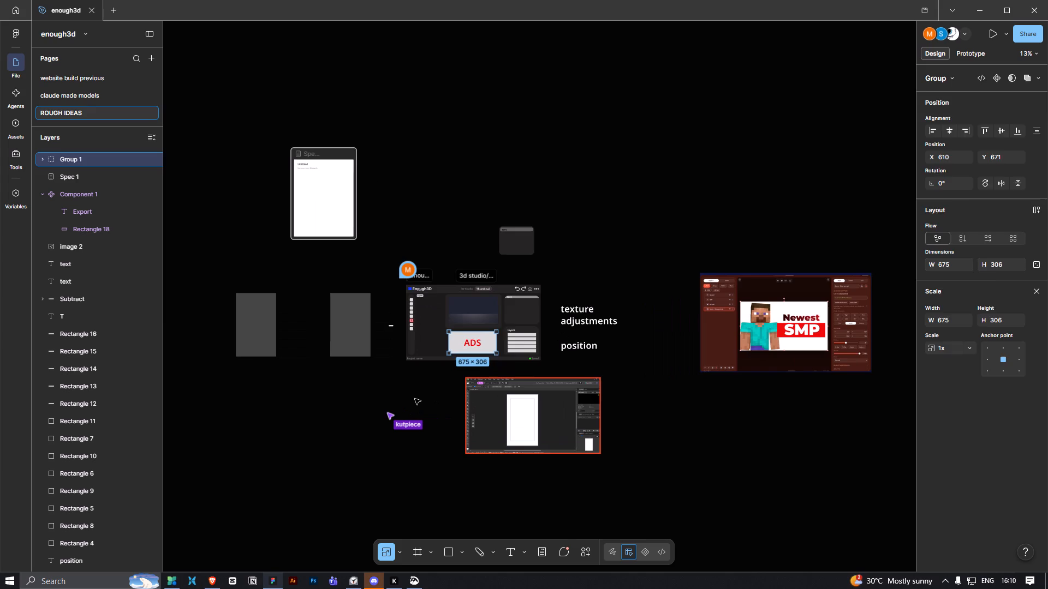
scroll(431, 406, "up", 7, "ctrl")
scroll(541, 338, "up", 5, "ctrl")
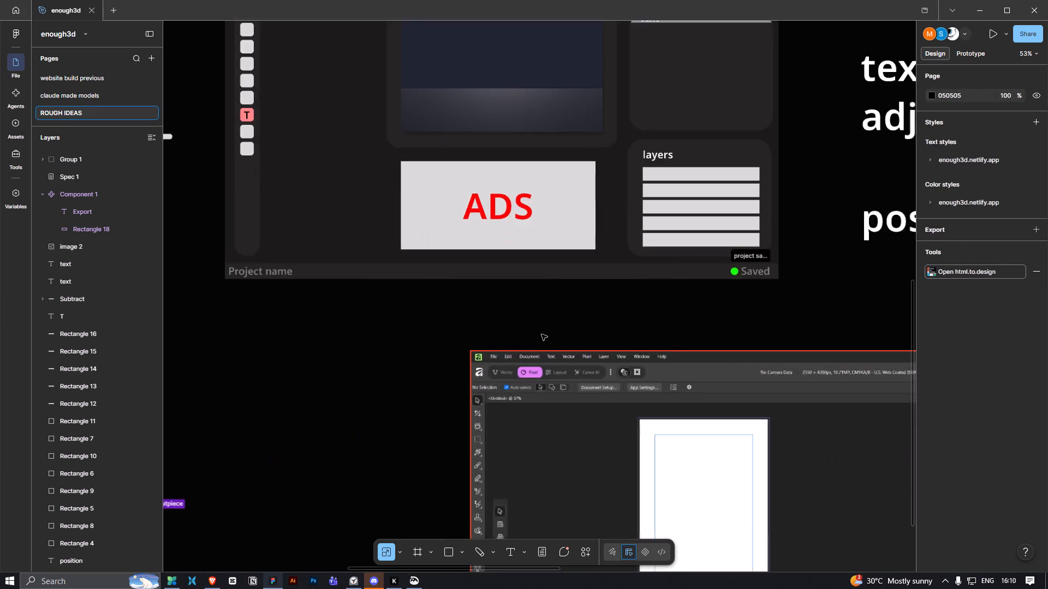
scroll(541, 334, "up", 3, "ctrl")
key("space")
left_click_drag(531, 300, 501, 413)
key("space")
left_click_drag(531, 287, 483, 440)
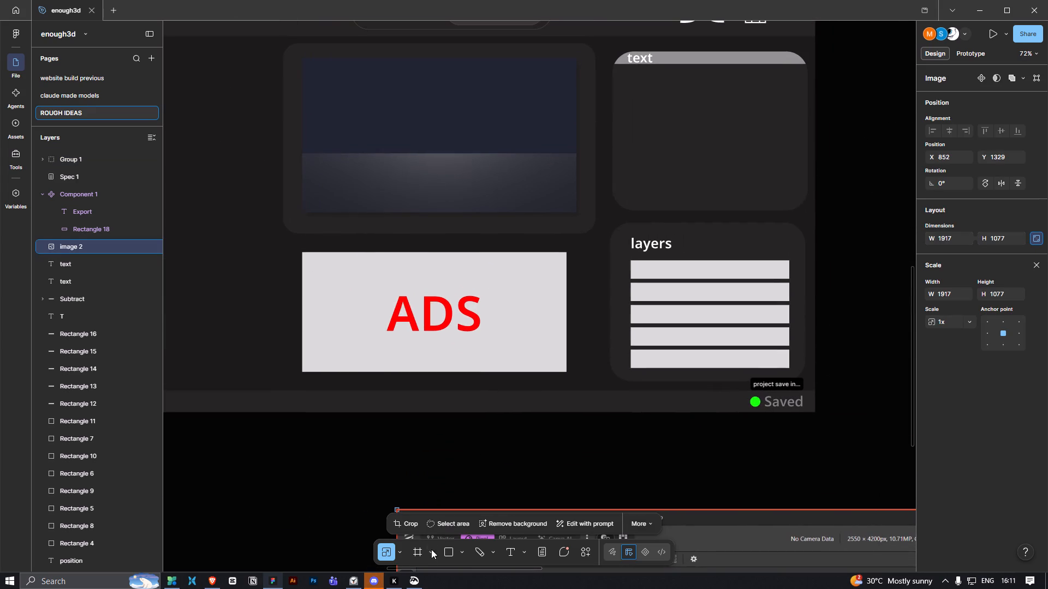
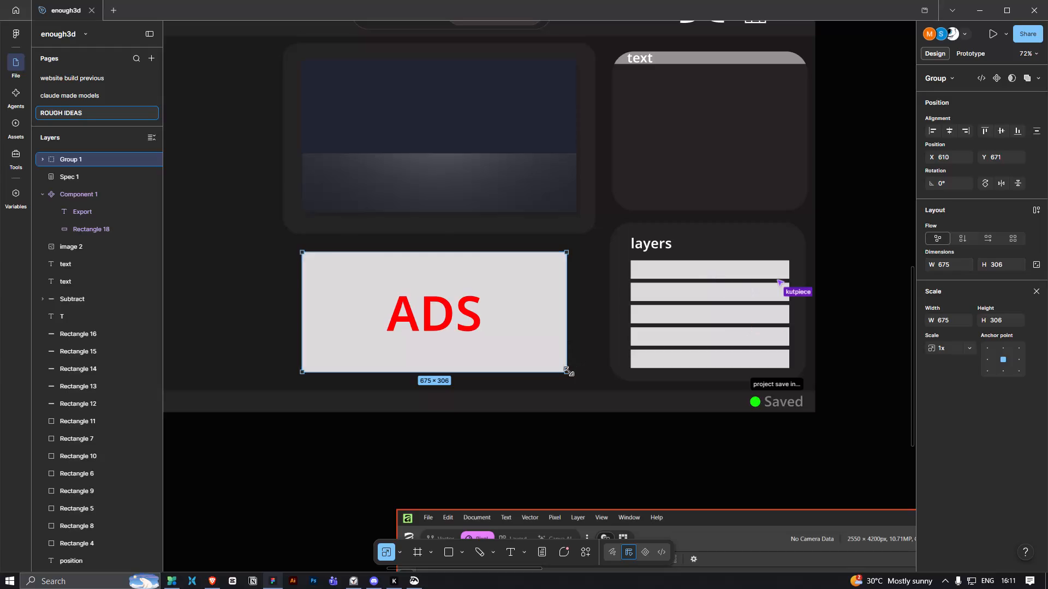
Scale the ADS group down to about 365 by 165 and place it beside the tool strip's lower end, at about X 153, Y 827.
left_click_drag(568, 372, 443, 300)
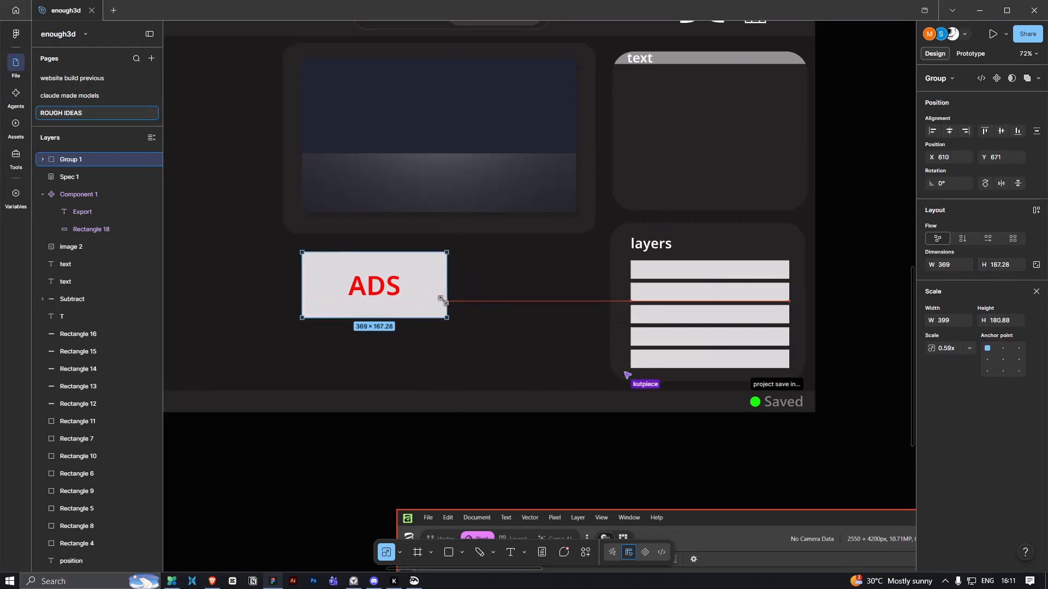
left_click_drag(443, 300, 443, 303)
scroll(452, 408, "down", 4, "ctrl")
left_click_drag(429, 326, 301, 190)
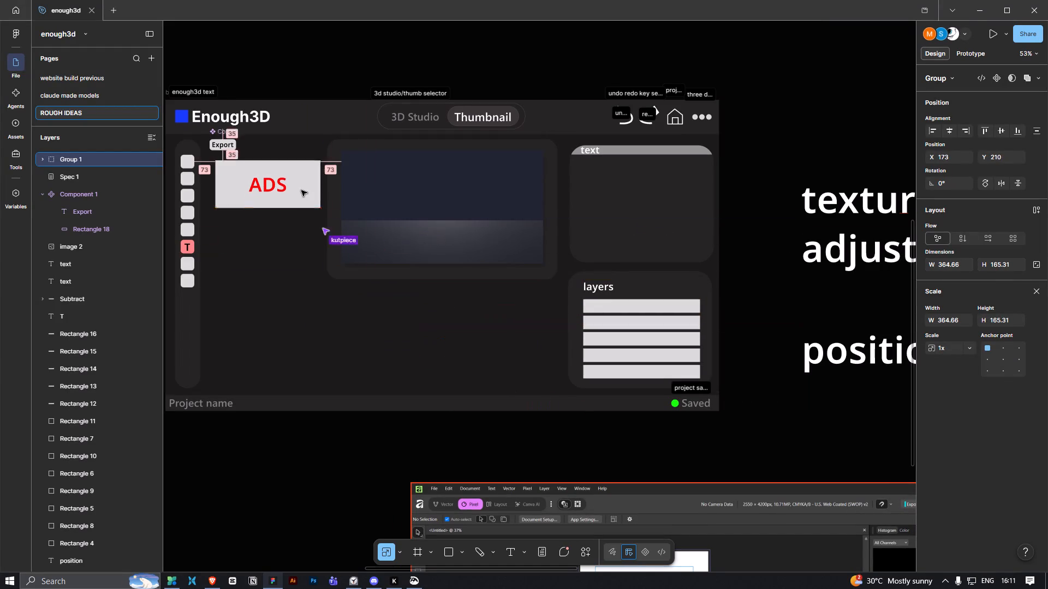
left_click_drag(301, 190, 300, 191)
left_click(313, 434)
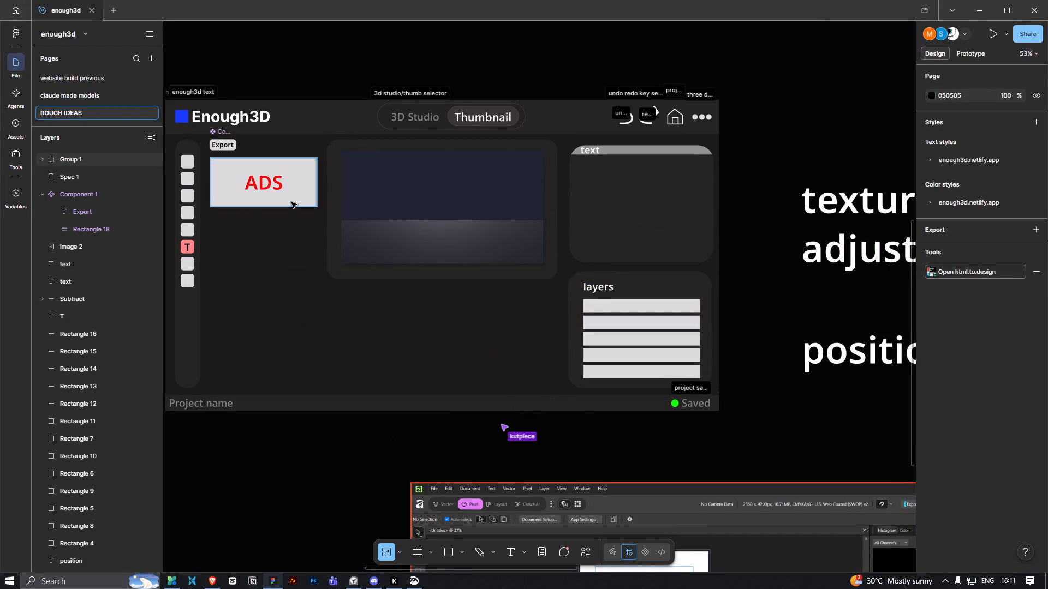
left_click_drag(291, 202, 289, 382)
left_click(295, 443)
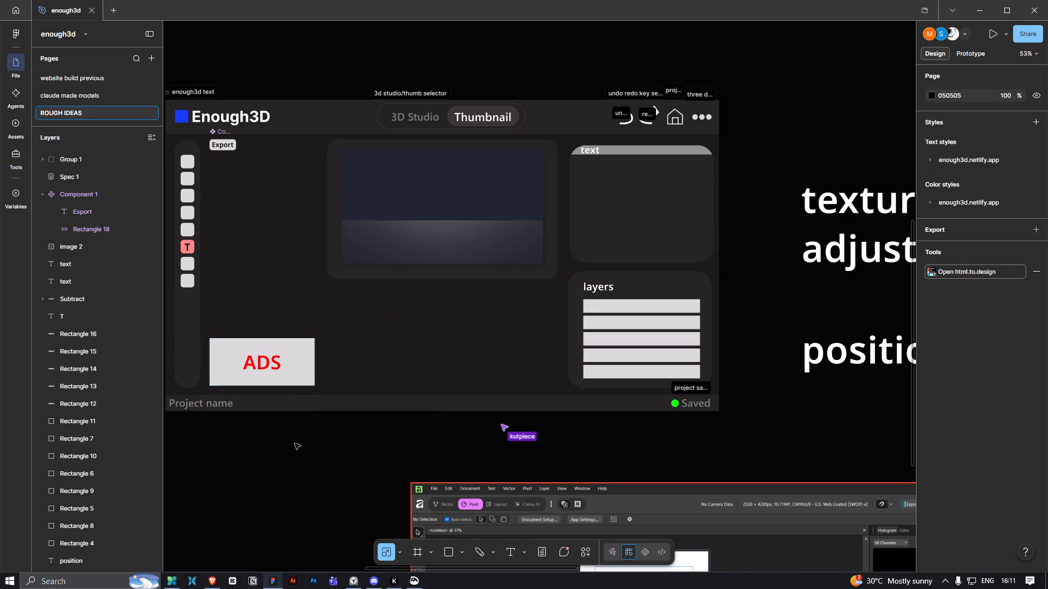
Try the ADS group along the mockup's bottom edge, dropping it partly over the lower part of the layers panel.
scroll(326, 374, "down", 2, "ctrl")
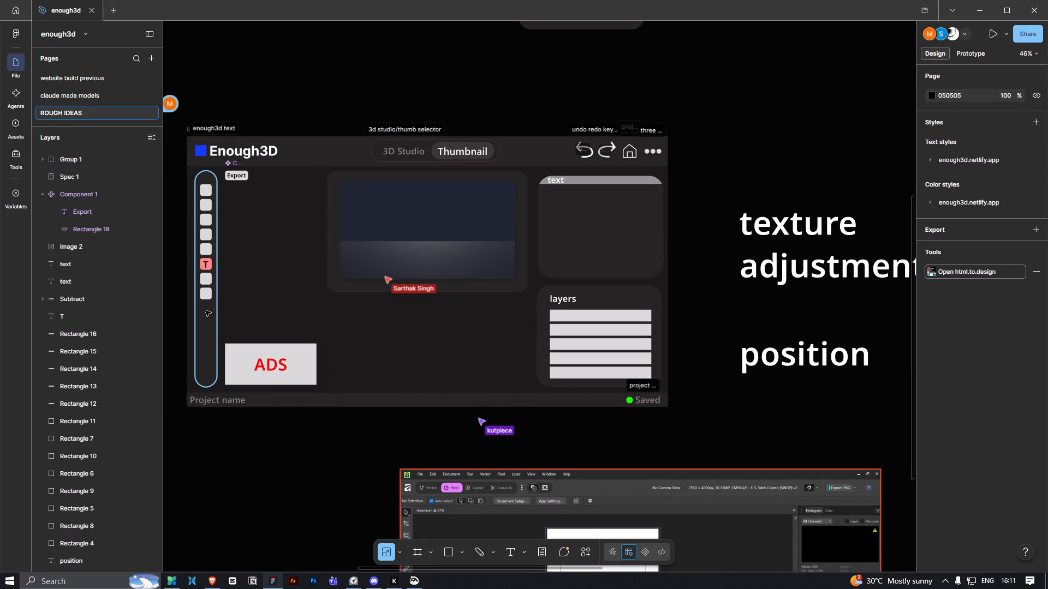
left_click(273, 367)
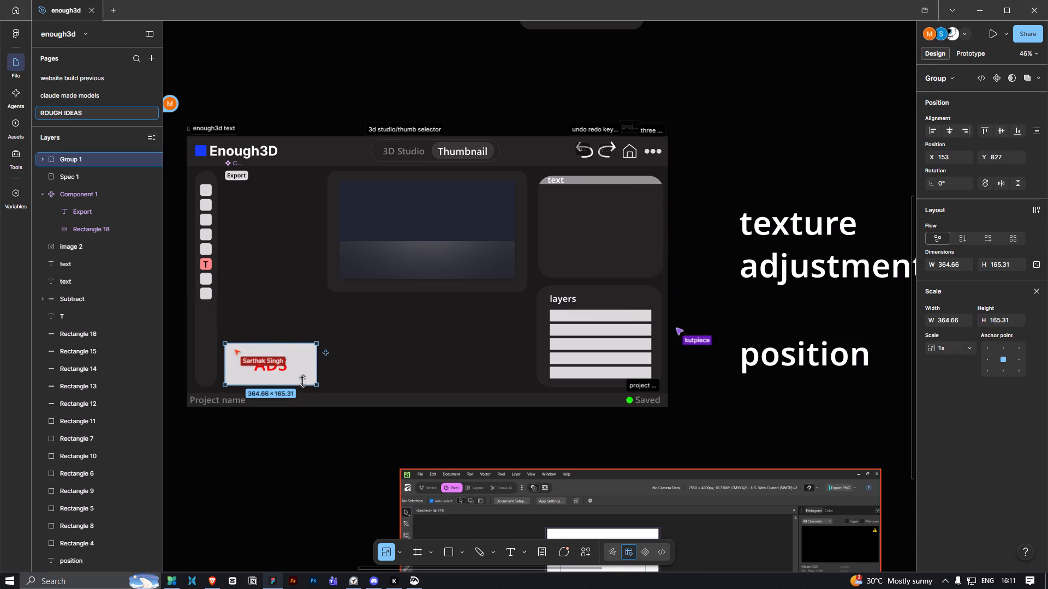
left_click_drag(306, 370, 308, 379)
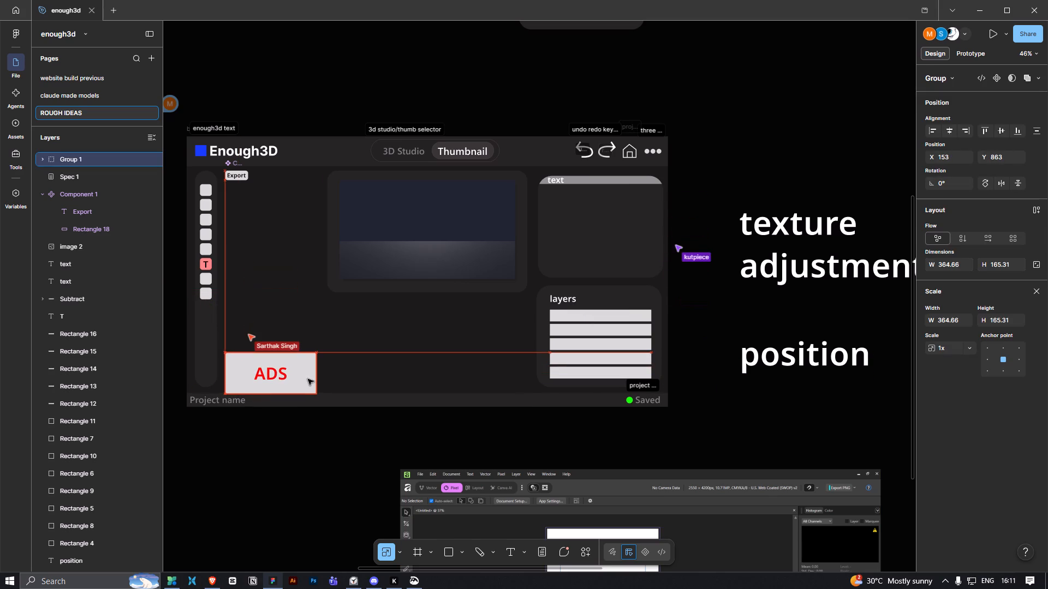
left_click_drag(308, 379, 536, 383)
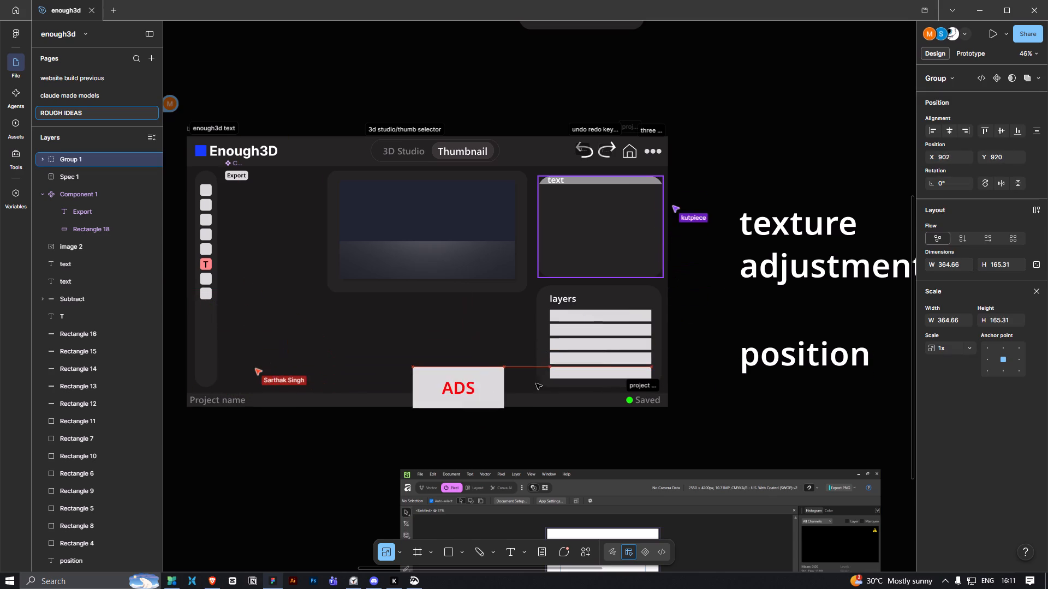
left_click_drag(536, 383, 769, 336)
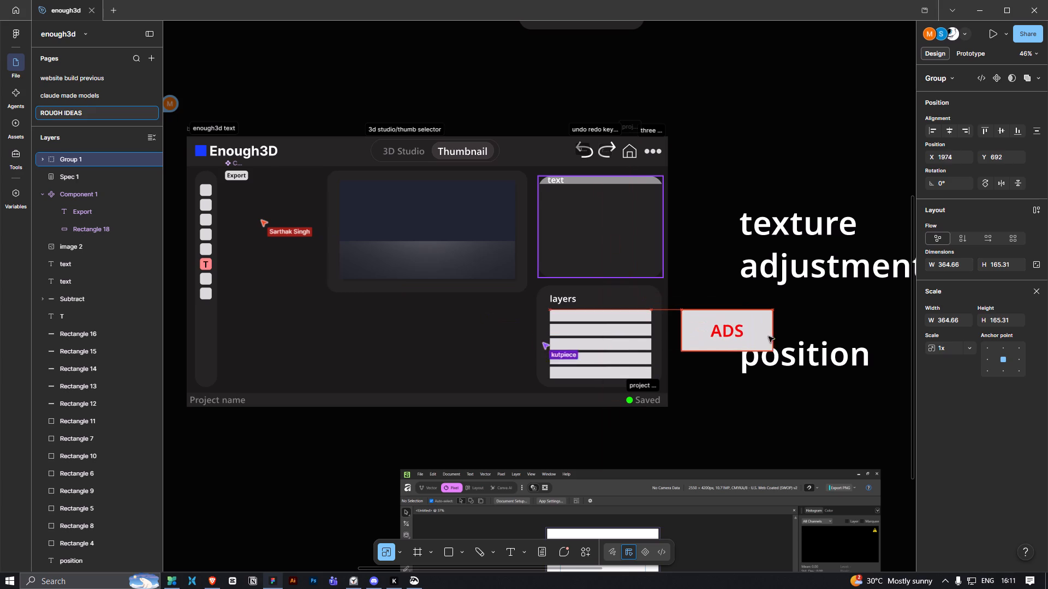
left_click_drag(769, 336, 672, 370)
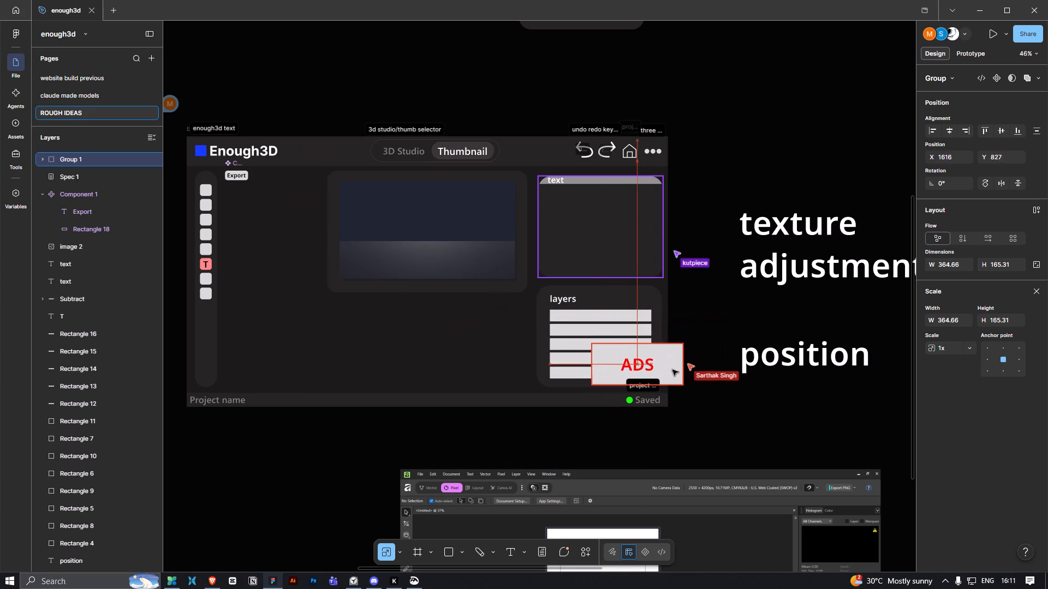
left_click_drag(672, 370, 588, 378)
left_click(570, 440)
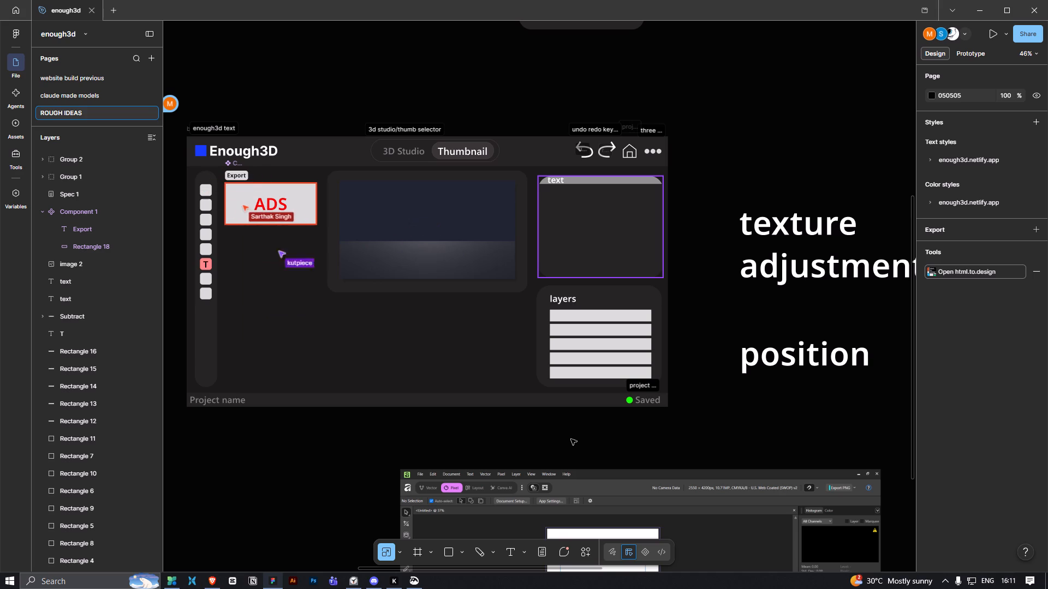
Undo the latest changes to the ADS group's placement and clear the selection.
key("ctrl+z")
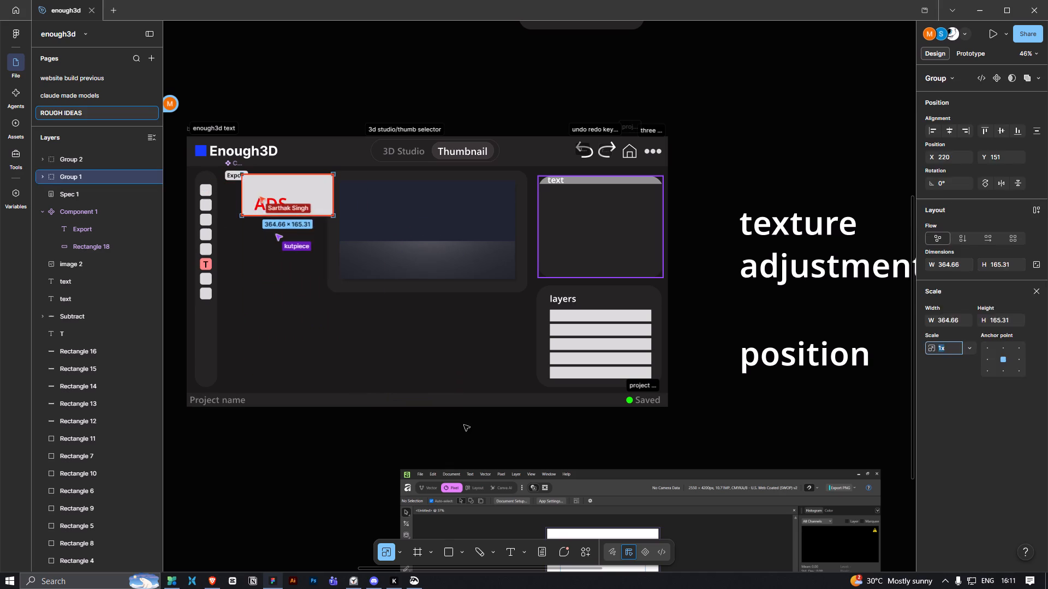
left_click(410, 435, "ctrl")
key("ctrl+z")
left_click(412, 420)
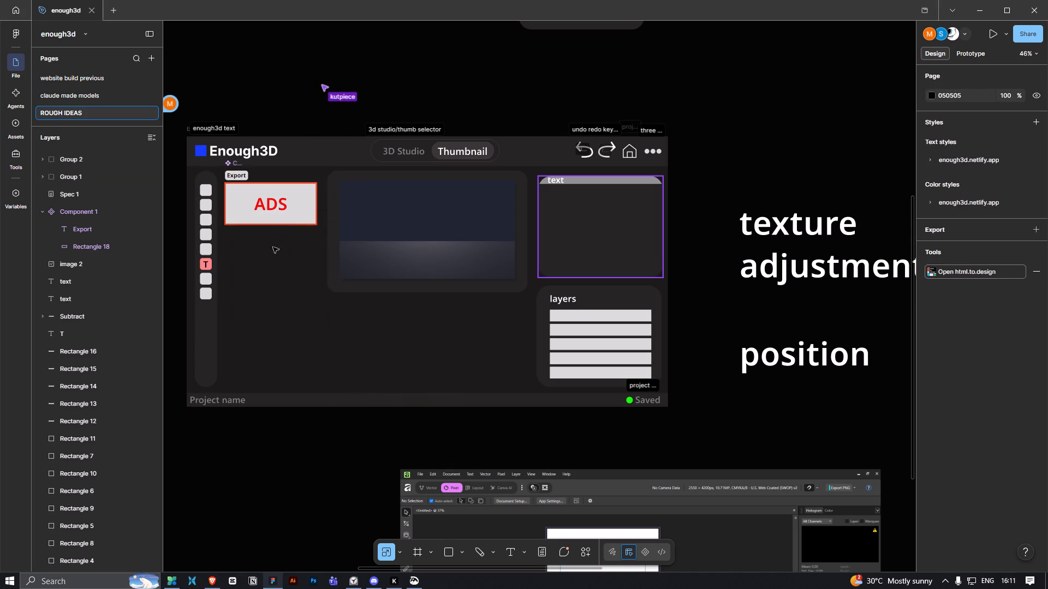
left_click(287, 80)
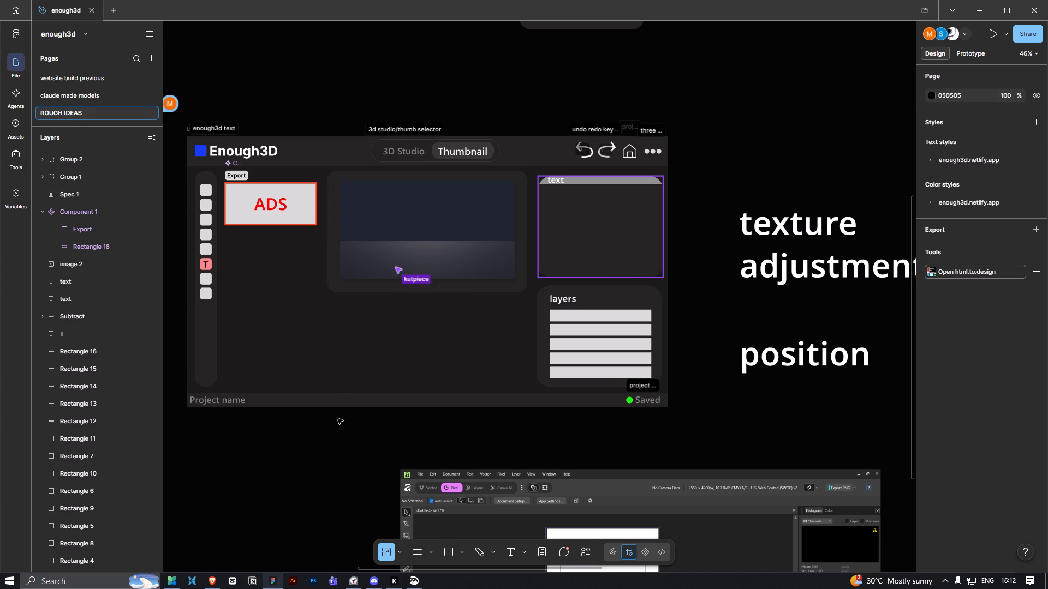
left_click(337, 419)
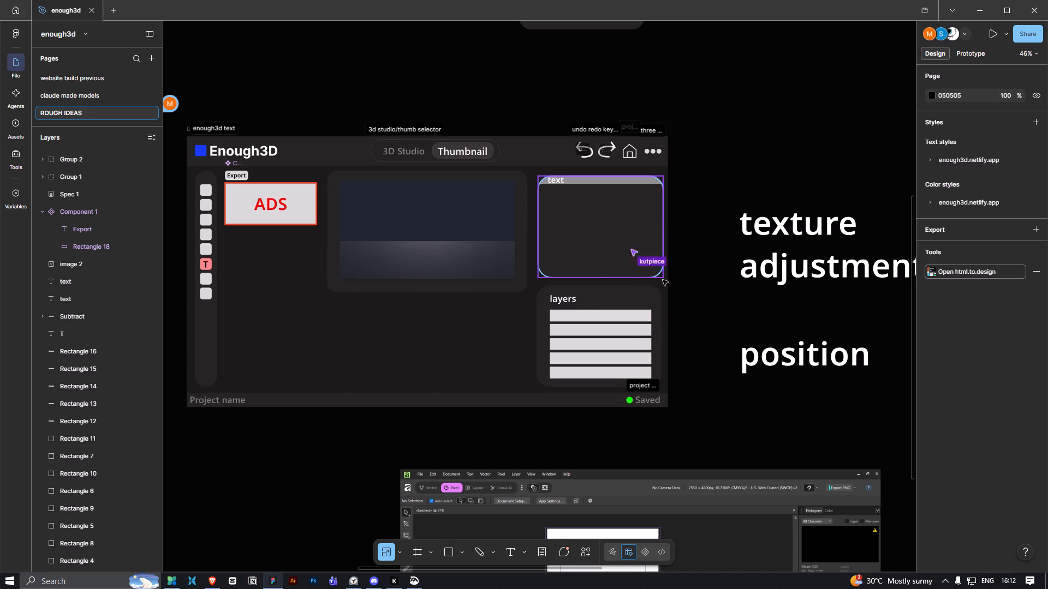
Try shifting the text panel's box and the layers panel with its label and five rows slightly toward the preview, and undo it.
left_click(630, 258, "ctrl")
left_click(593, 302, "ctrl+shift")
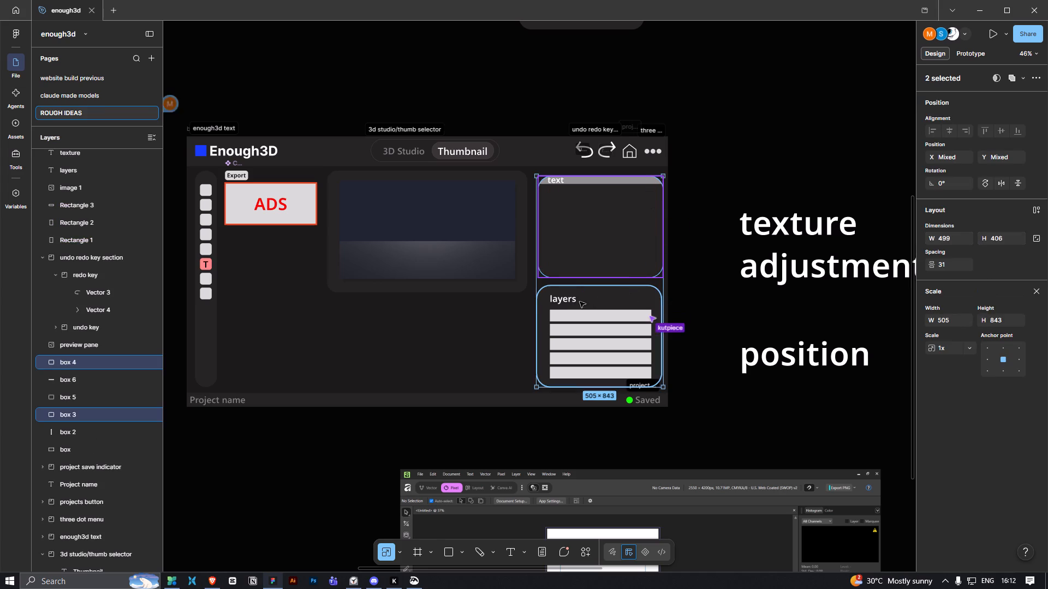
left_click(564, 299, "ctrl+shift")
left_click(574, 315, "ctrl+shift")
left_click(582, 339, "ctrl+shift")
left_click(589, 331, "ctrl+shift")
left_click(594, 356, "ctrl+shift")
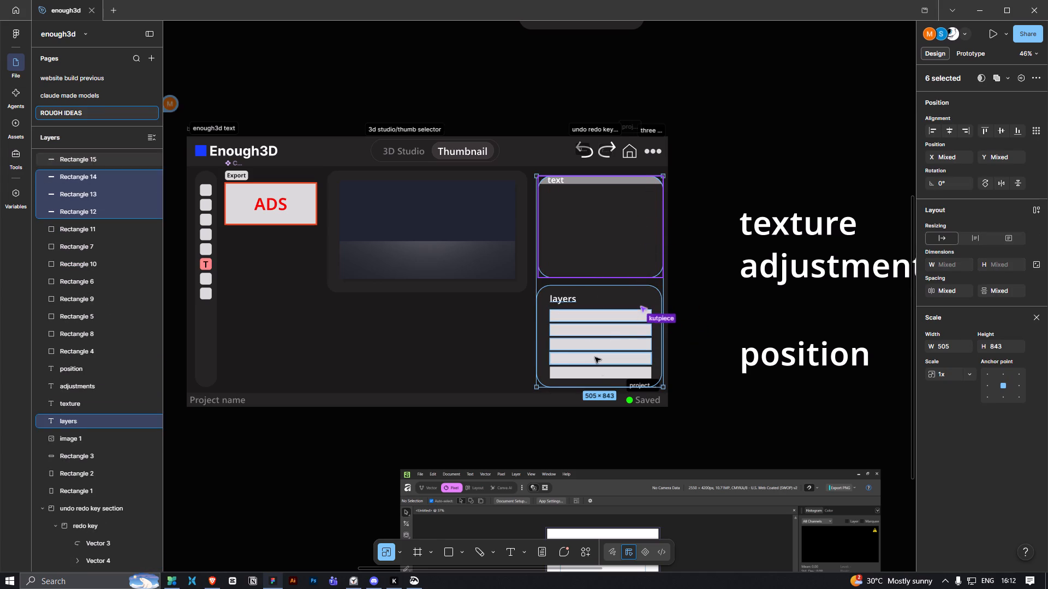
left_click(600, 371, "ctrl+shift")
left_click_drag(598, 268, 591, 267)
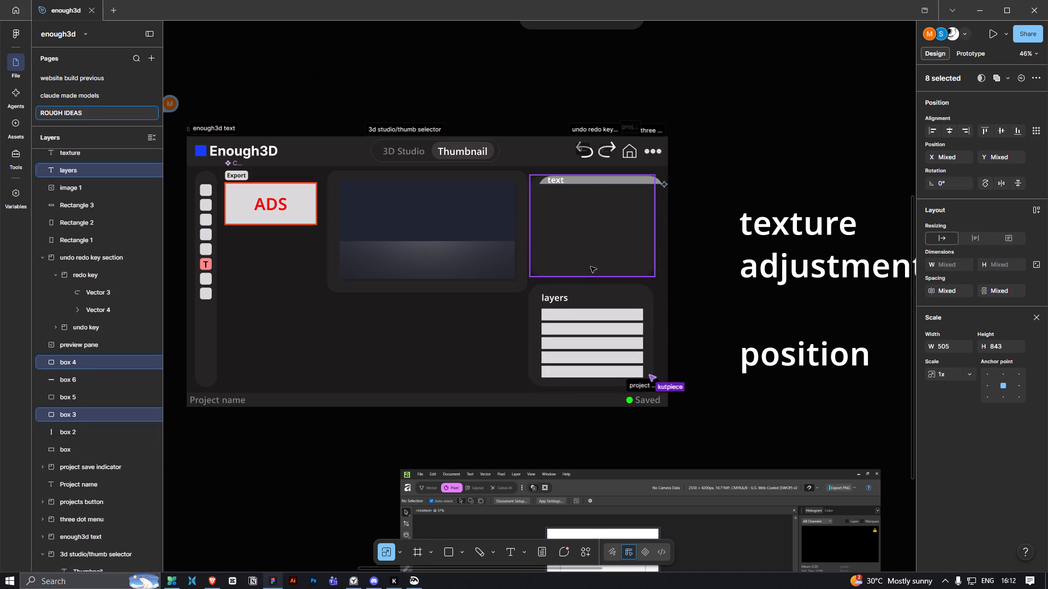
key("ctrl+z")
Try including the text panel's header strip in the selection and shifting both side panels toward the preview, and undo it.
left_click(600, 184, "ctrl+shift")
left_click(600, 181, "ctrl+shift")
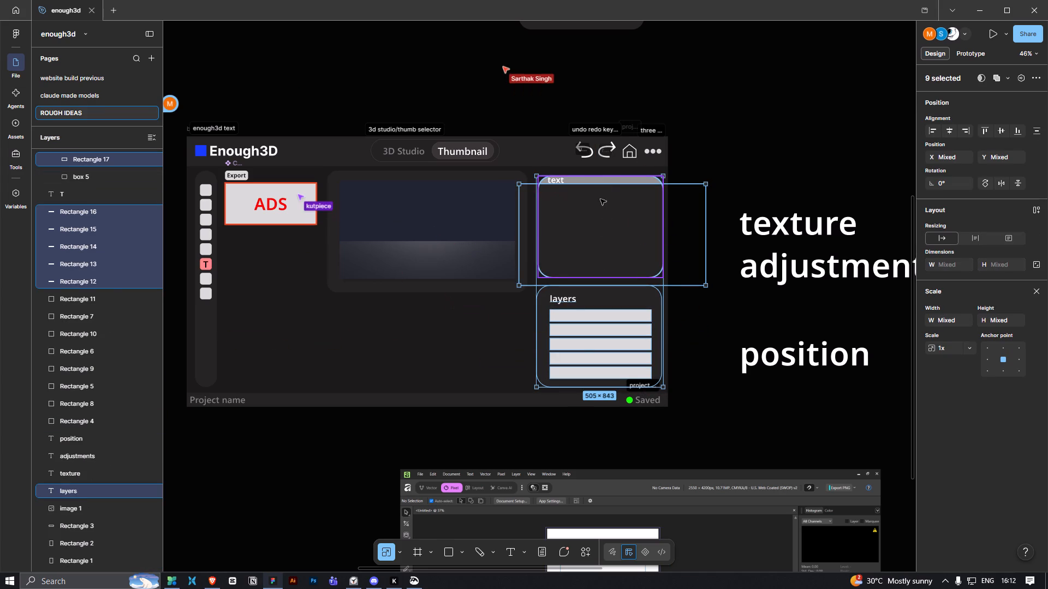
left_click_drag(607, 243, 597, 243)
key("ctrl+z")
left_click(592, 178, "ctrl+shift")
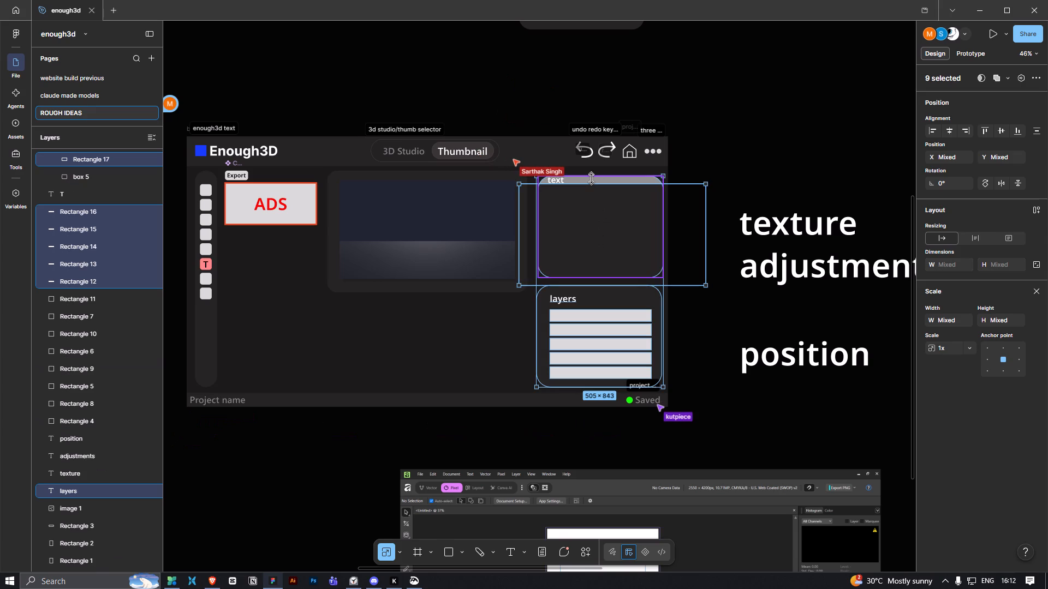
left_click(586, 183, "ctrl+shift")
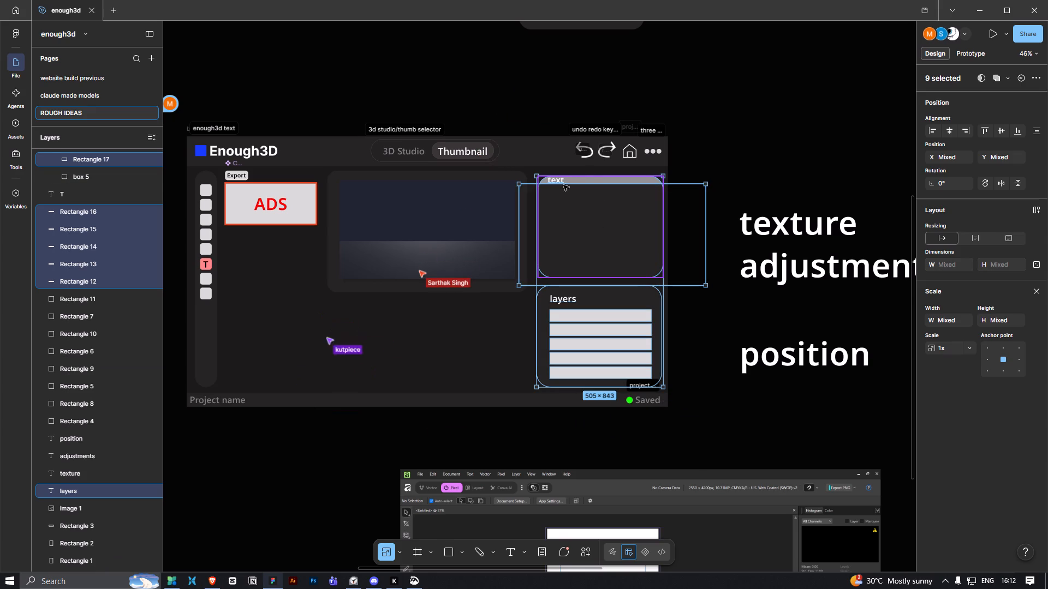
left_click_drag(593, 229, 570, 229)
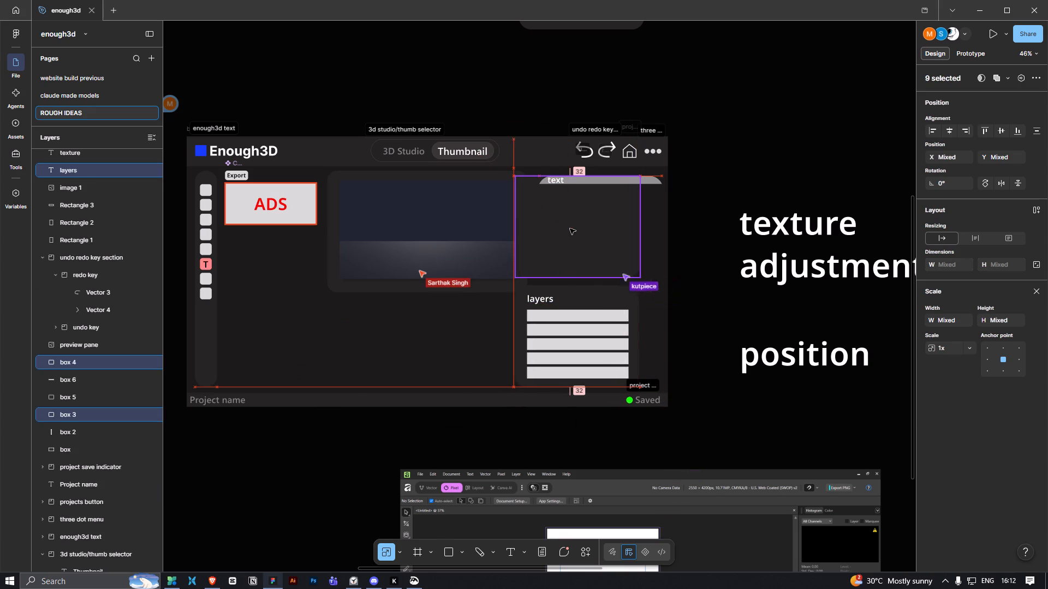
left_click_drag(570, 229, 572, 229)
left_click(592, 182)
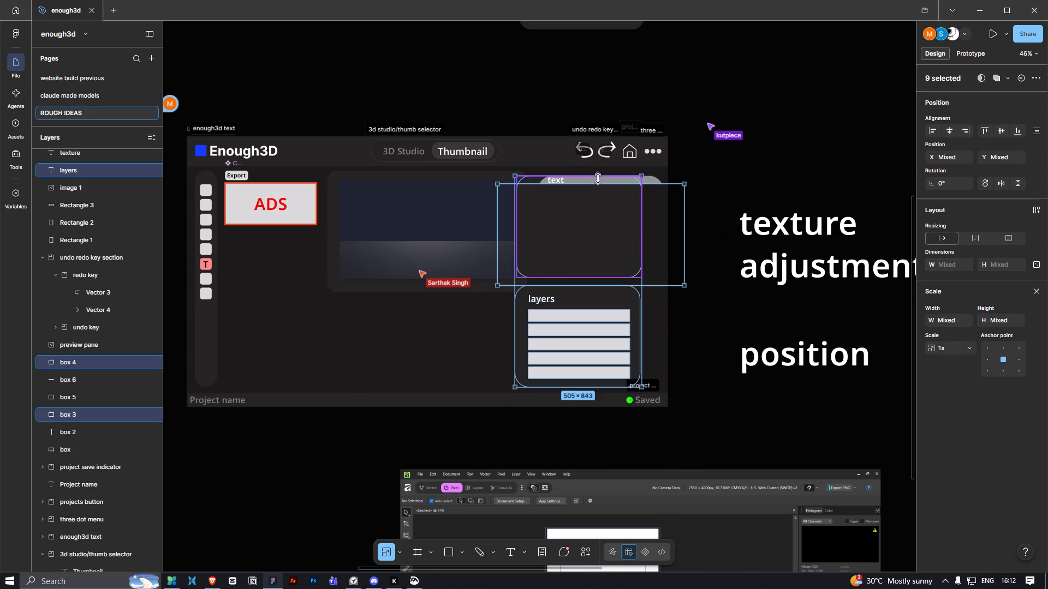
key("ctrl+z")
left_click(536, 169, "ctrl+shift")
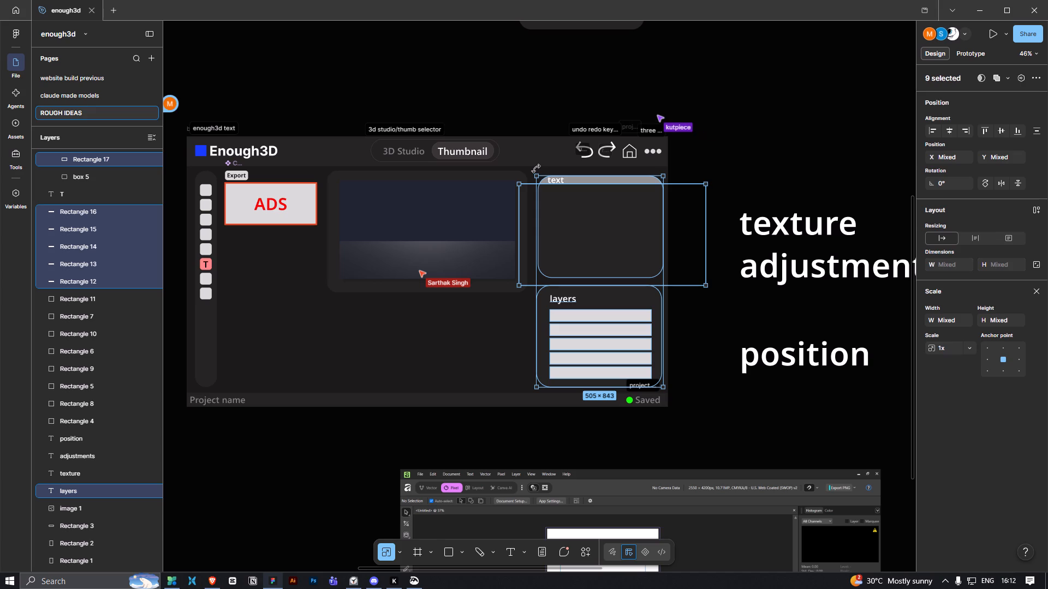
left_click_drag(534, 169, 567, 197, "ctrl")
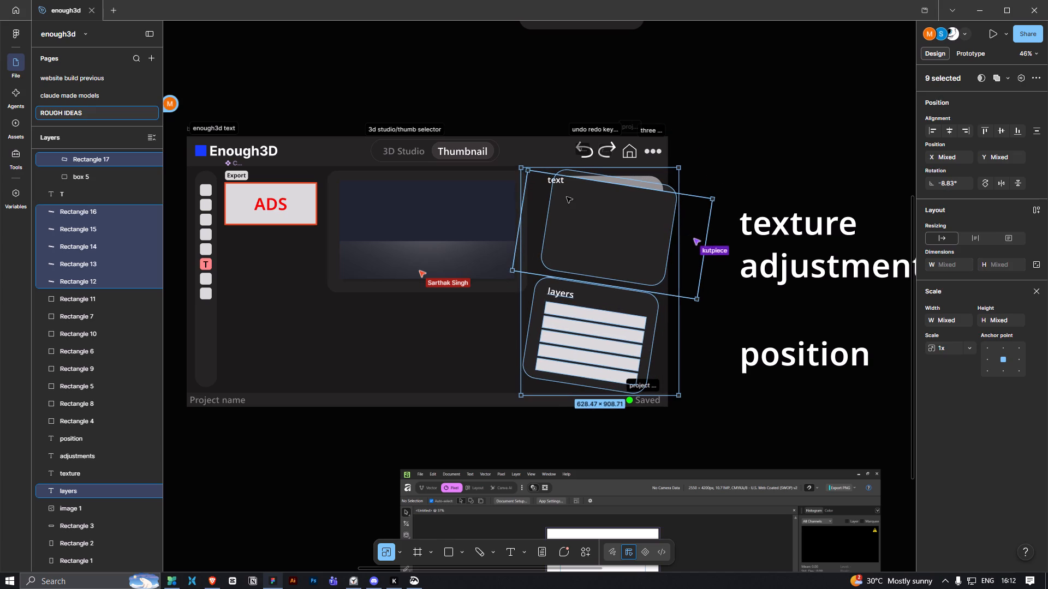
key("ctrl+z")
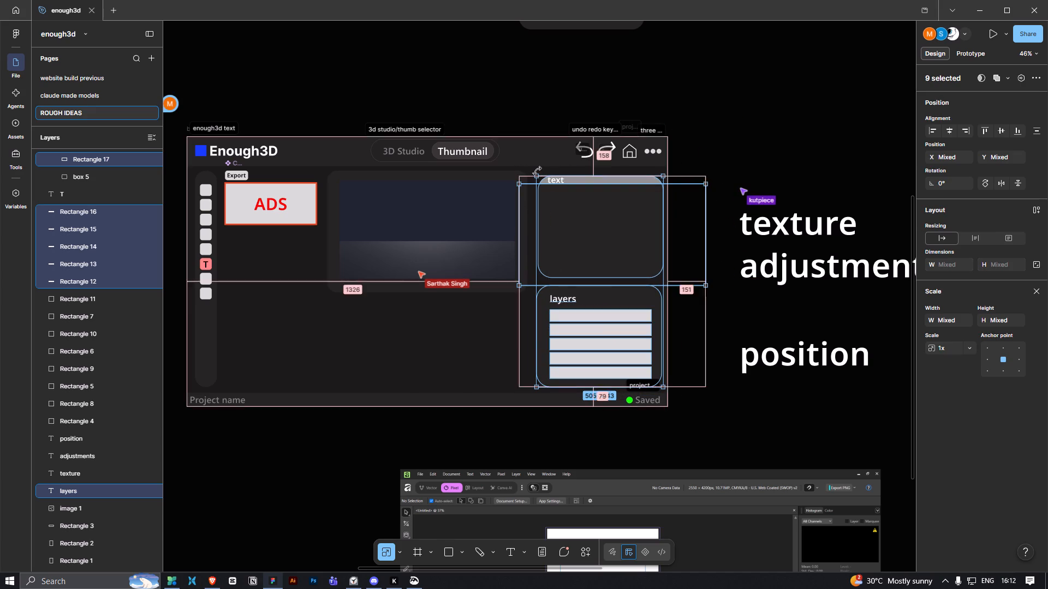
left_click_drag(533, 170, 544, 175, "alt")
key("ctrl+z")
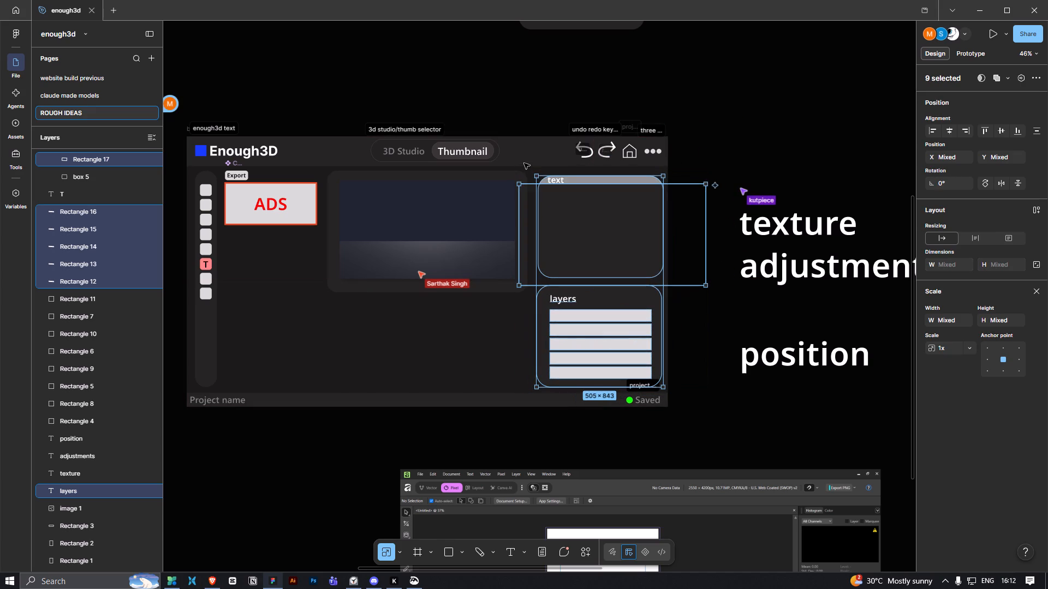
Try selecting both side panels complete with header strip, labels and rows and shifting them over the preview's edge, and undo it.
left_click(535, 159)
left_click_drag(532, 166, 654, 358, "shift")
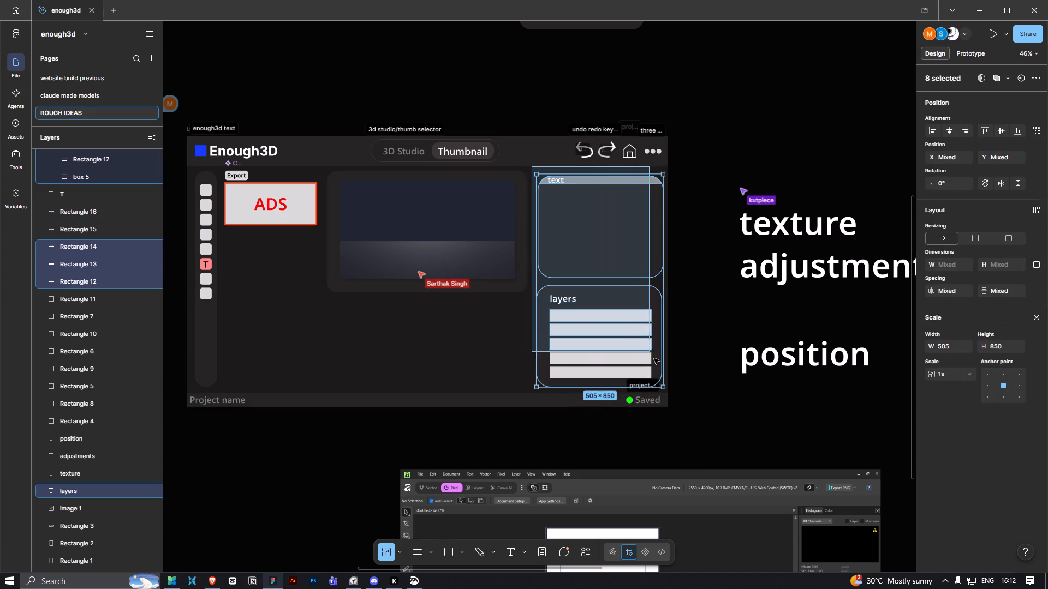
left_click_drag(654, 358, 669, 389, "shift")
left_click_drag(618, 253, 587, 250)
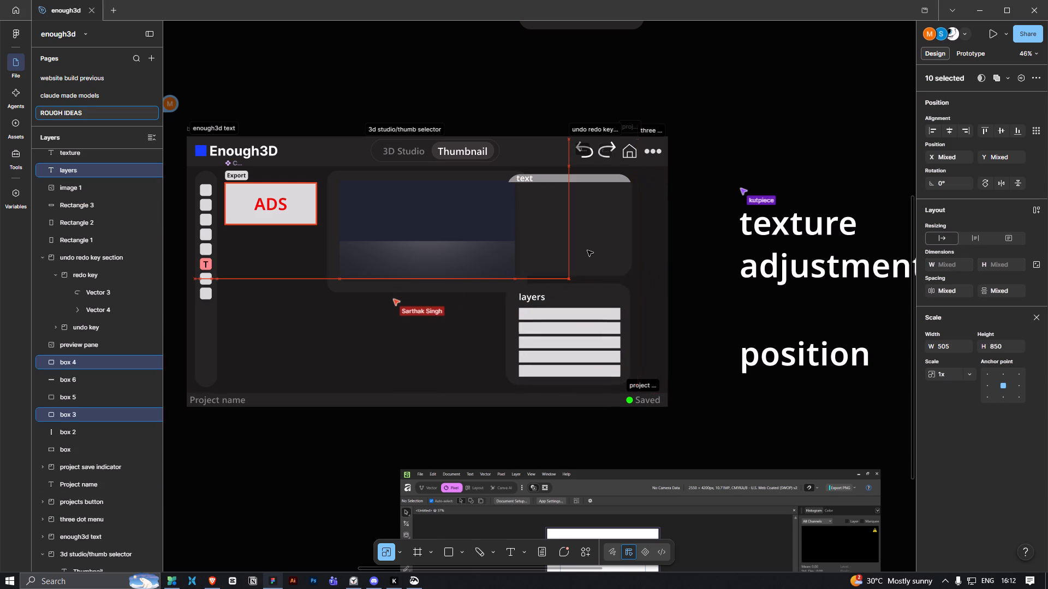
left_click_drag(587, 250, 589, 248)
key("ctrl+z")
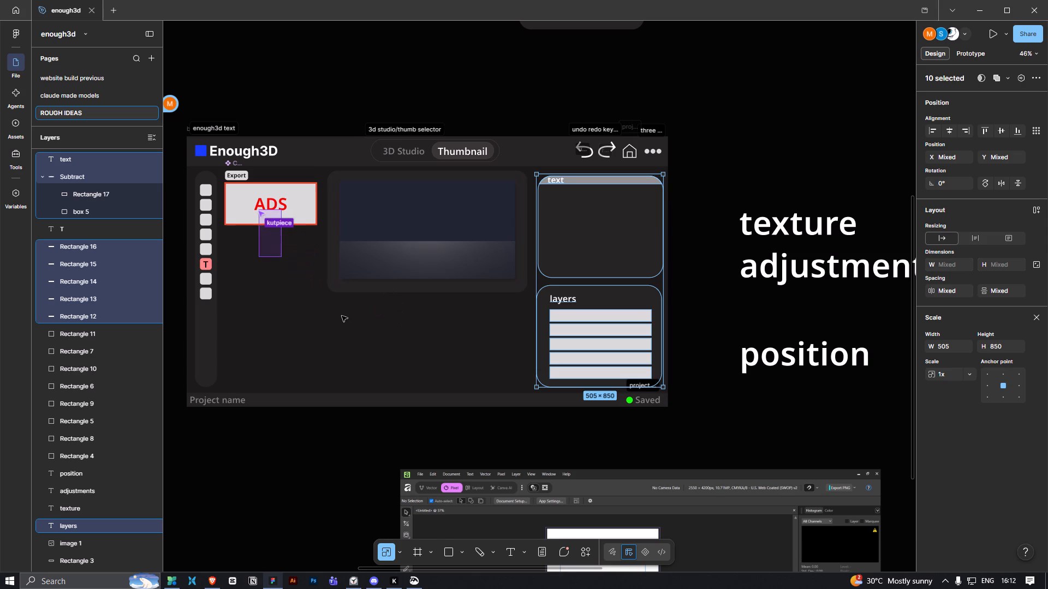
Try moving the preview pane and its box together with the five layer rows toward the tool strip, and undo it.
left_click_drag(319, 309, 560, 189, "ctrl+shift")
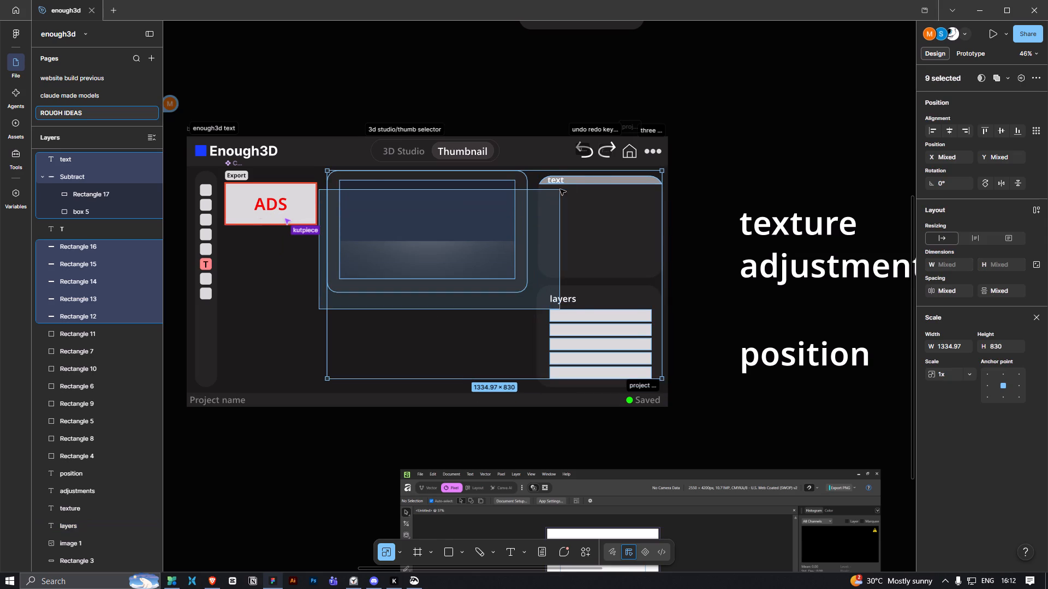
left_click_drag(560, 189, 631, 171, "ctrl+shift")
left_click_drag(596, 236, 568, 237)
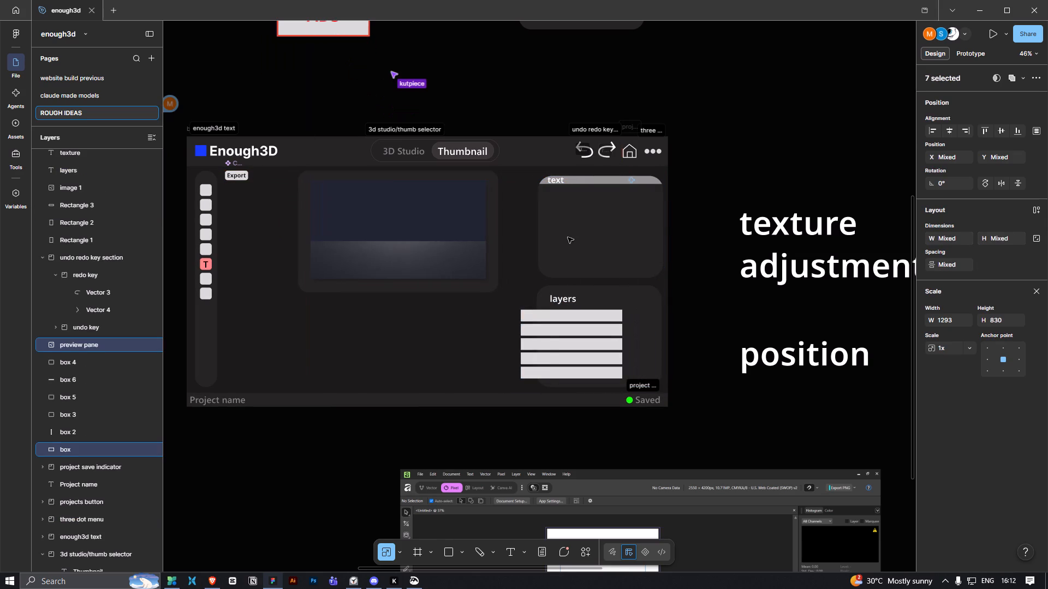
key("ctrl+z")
Move the preview pane and its box, the text panel and the layers panel together until the preview sits beside the tool strip.
left_click_drag(308, 171, 345, 198, "ctrl")
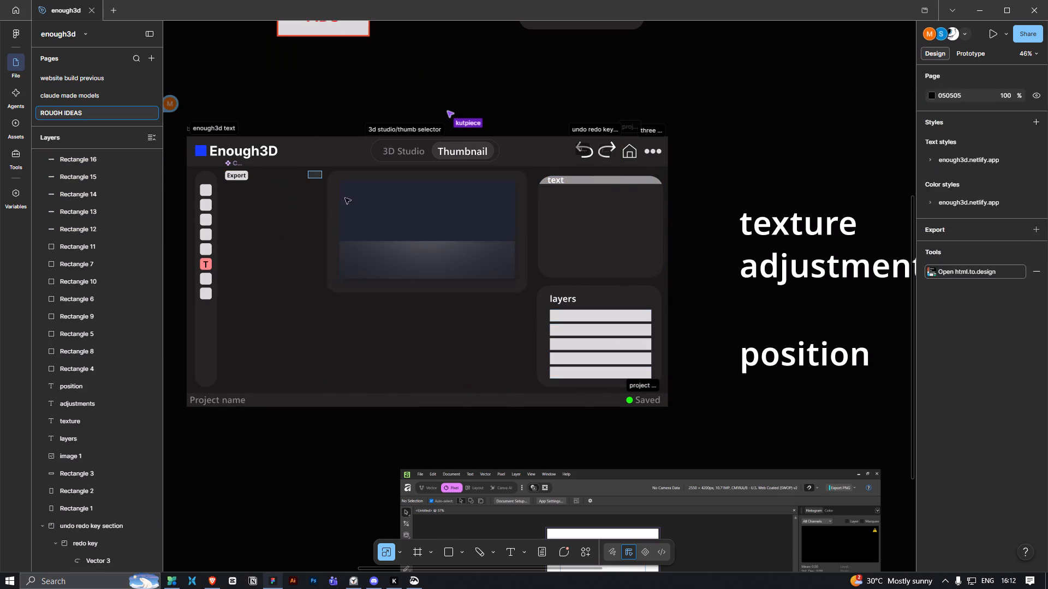
left_click_drag(345, 198, 662, 386, "ctrl")
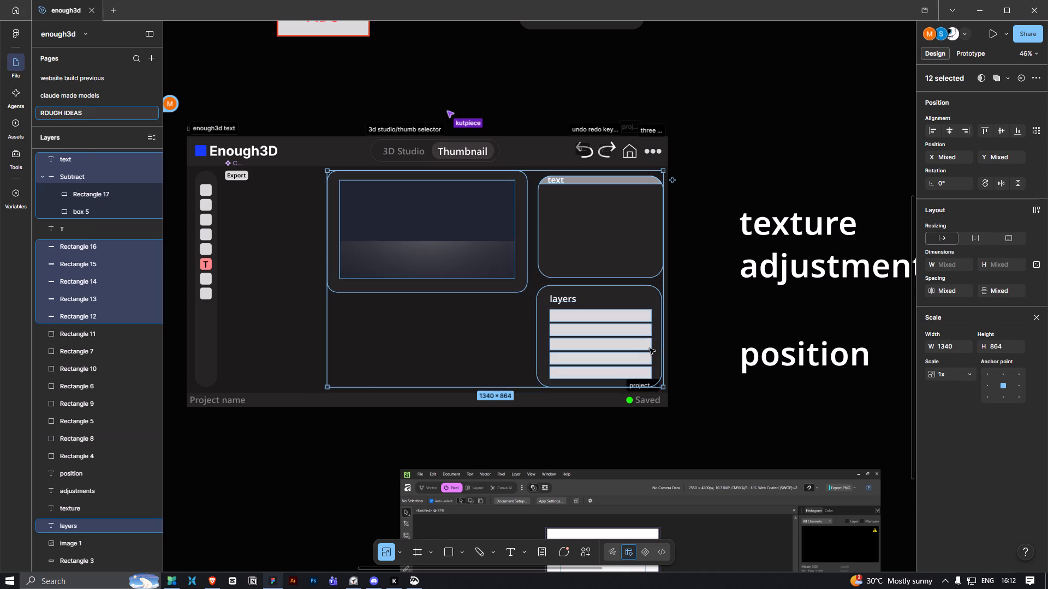
left_click_drag(656, 347, 627, 348)
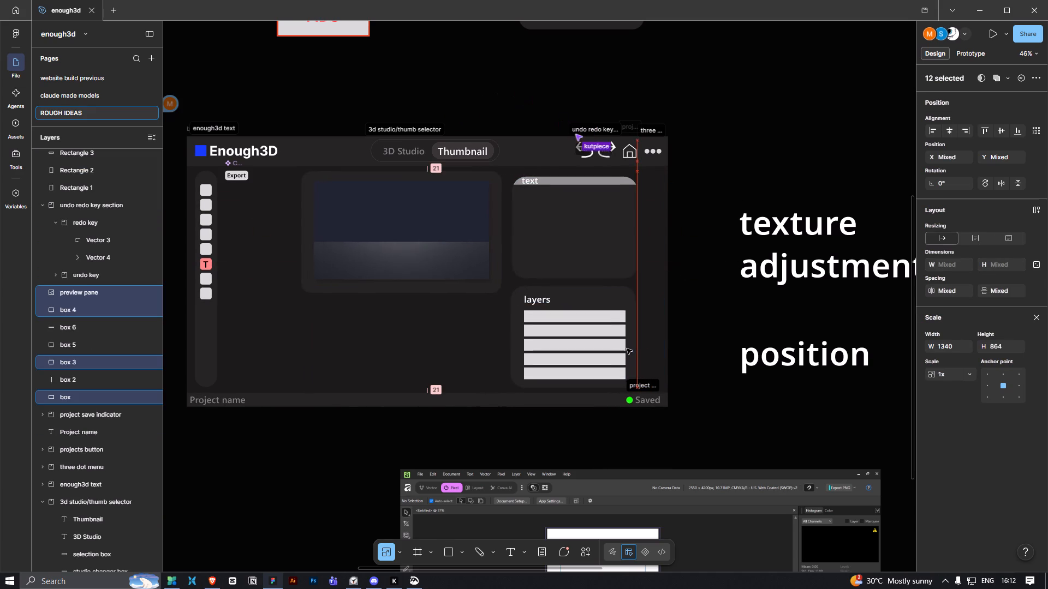
left_click_drag(627, 348, 618, 348)
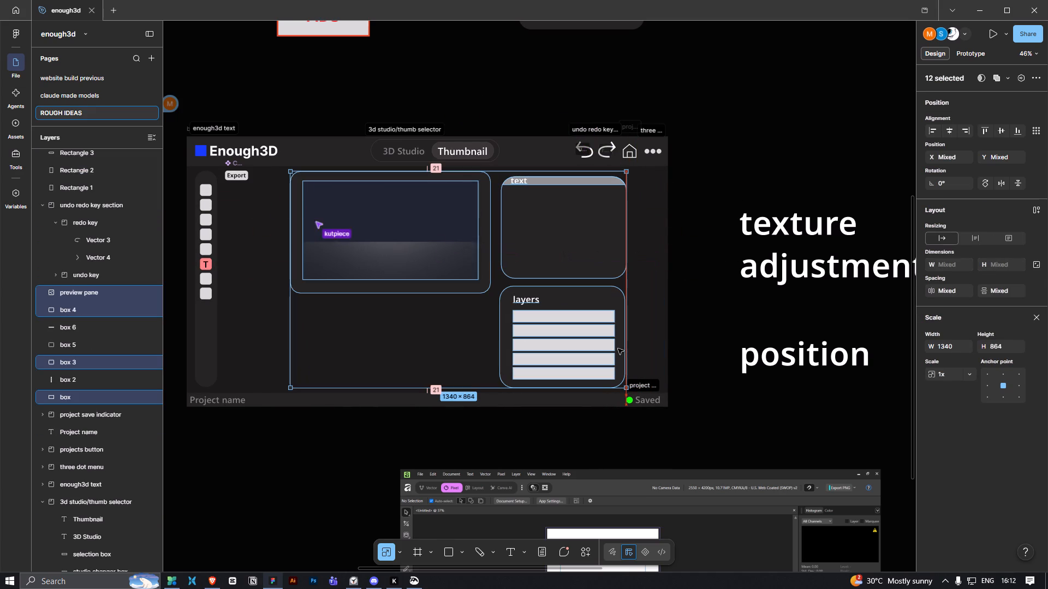
left_click_drag(618, 348, 614, 348)
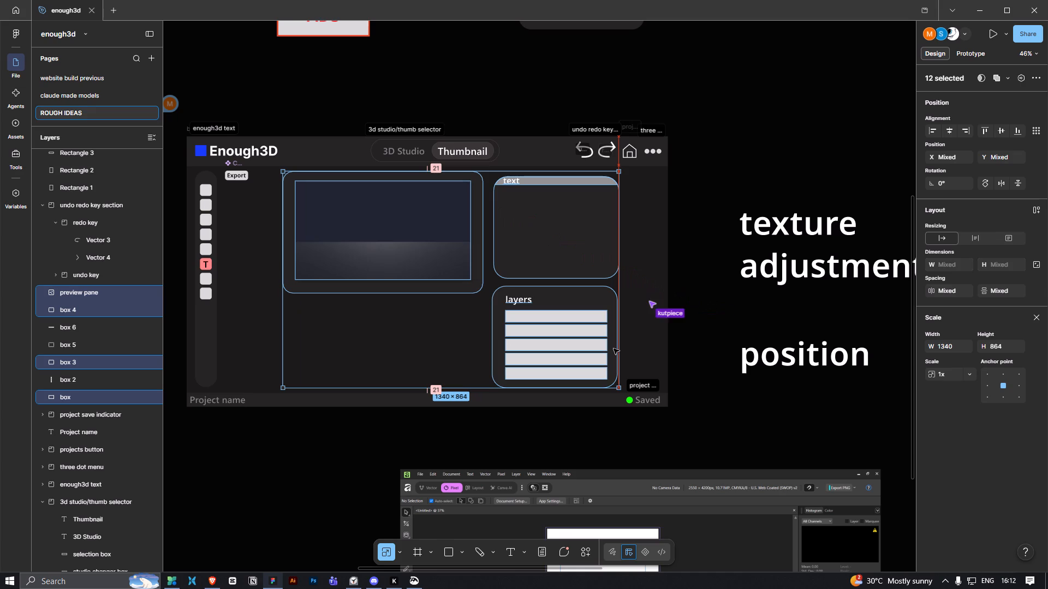
left_click_drag(614, 348, 581, 345)
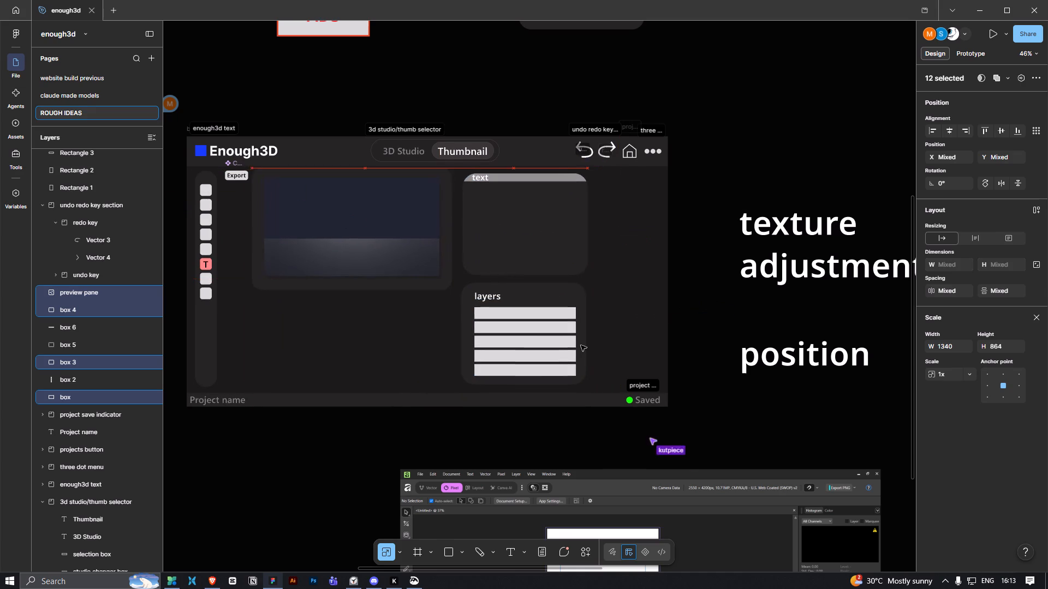
left_click_drag(581, 345, 558, 348)
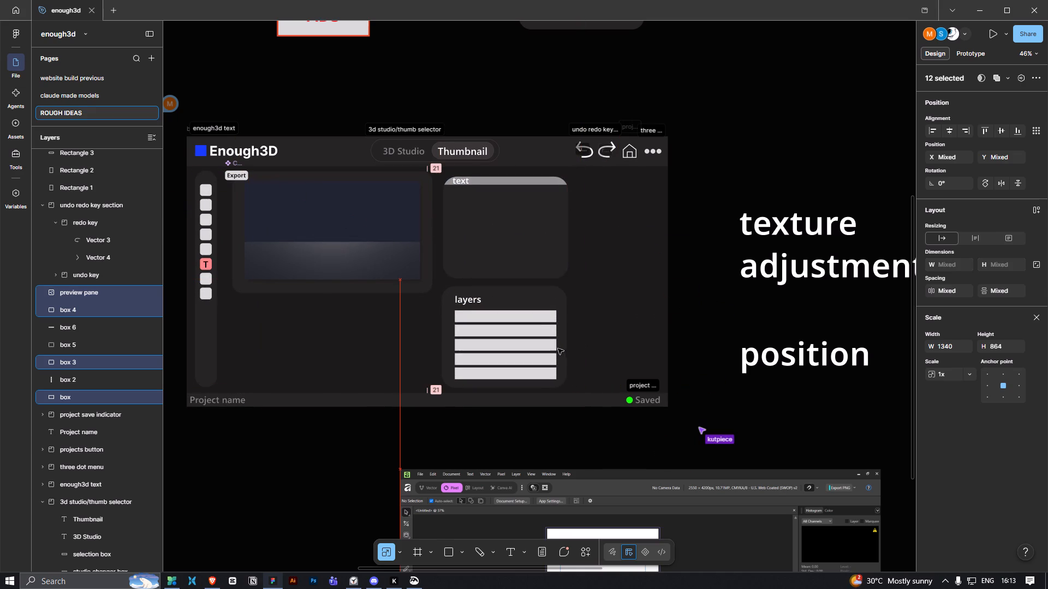
left_click_drag(558, 348, 556, 346)
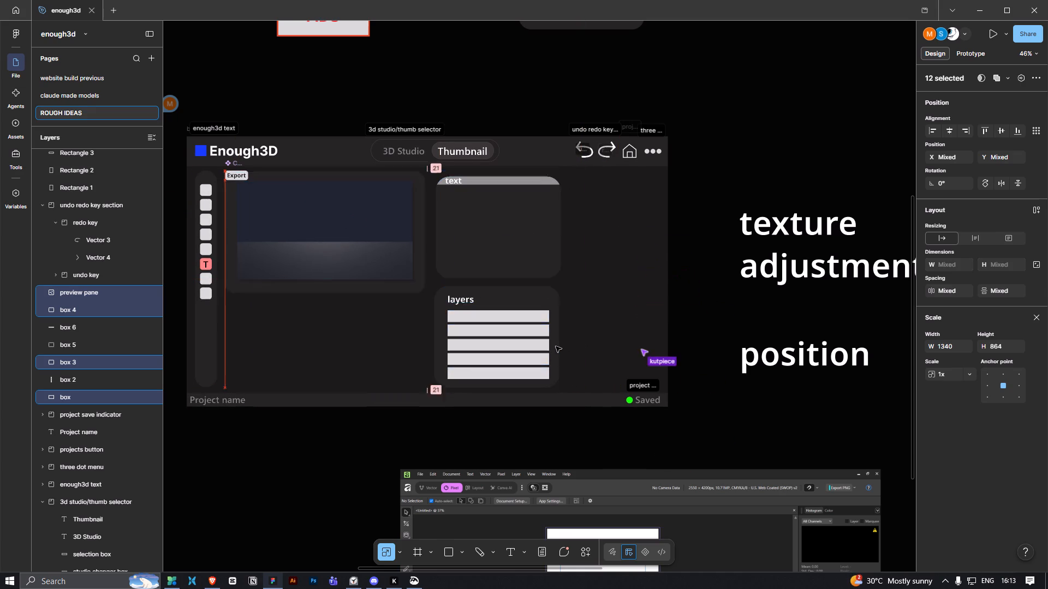
left_click_drag(556, 346, 556, 347)
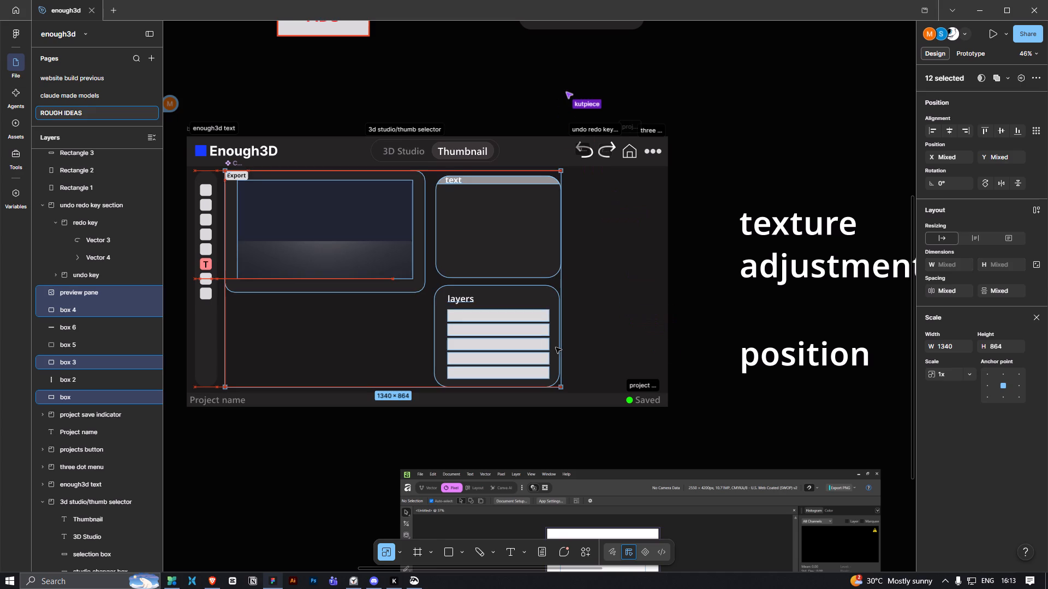
left_click_drag(556, 347, 560, 352)
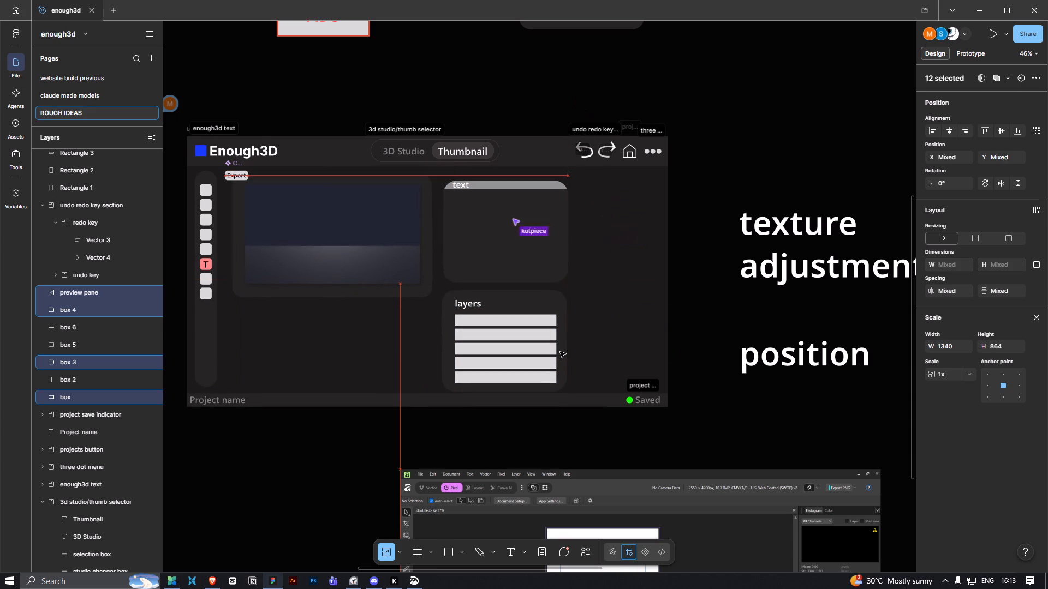
left_click_drag(560, 352, 555, 348)
left_click(448, 426)
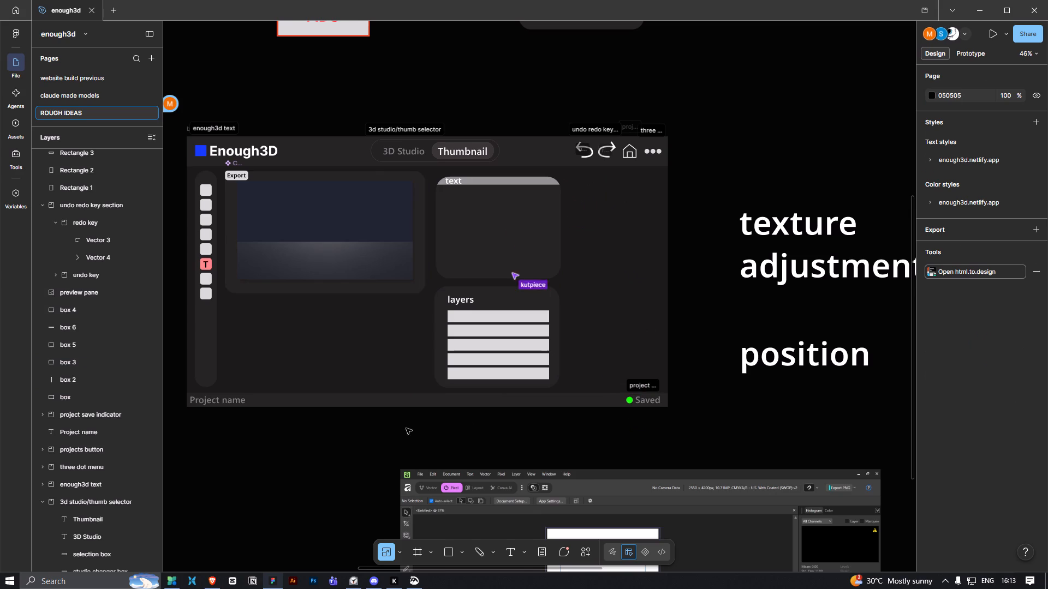
Duplicate the ADS banner to the top of the freed column beside the text panel and place the original directly beneath it.
key("space")
left_click_drag(359, 423, 394, 437)
scroll(413, 426, "up", 3, "ctrl")
key("space")
key("space")
left_click_drag(394, 435, 434, 456)
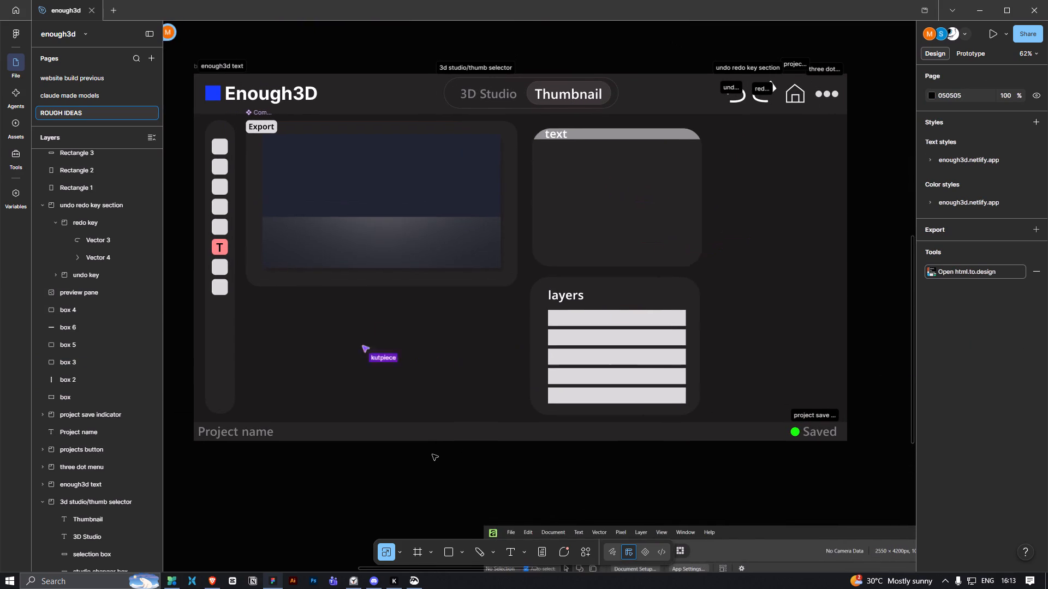
scroll(432, 454, "up", 2)
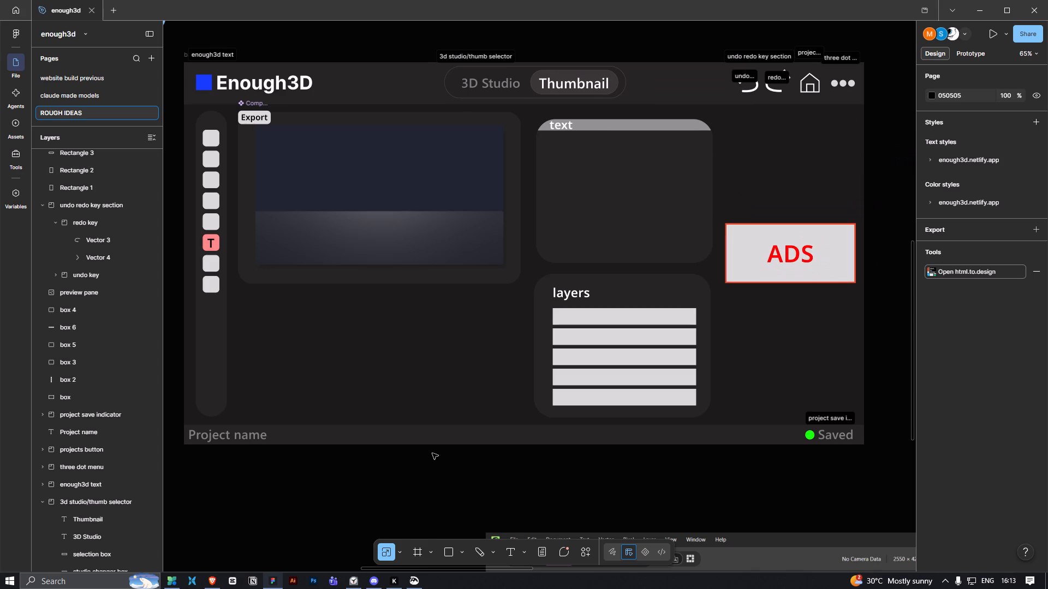
left_click_drag(826, 266, 835, 184)
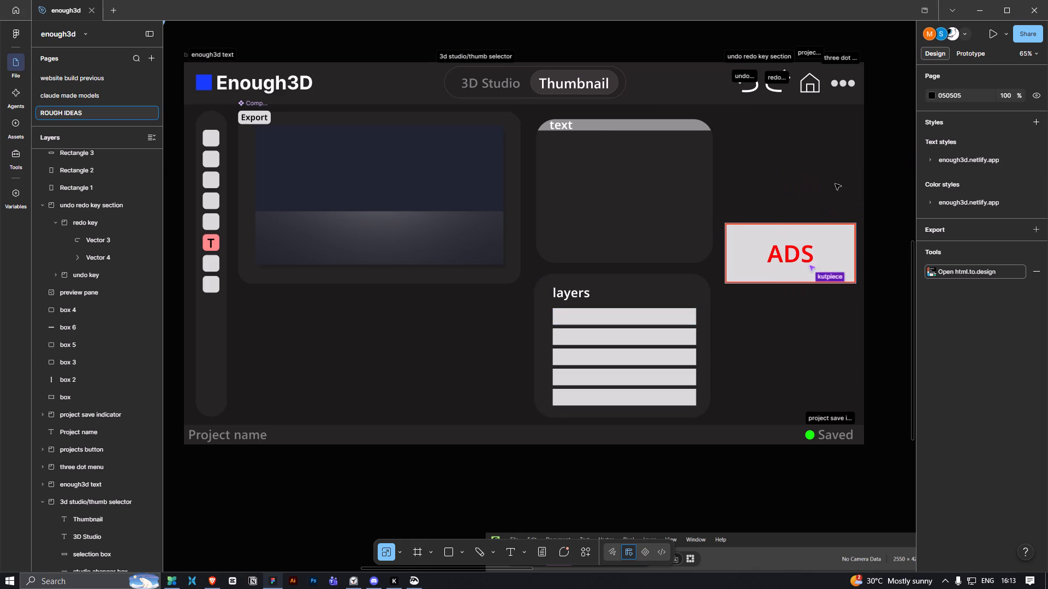
left_click_drag(835, 184, 822, 162)
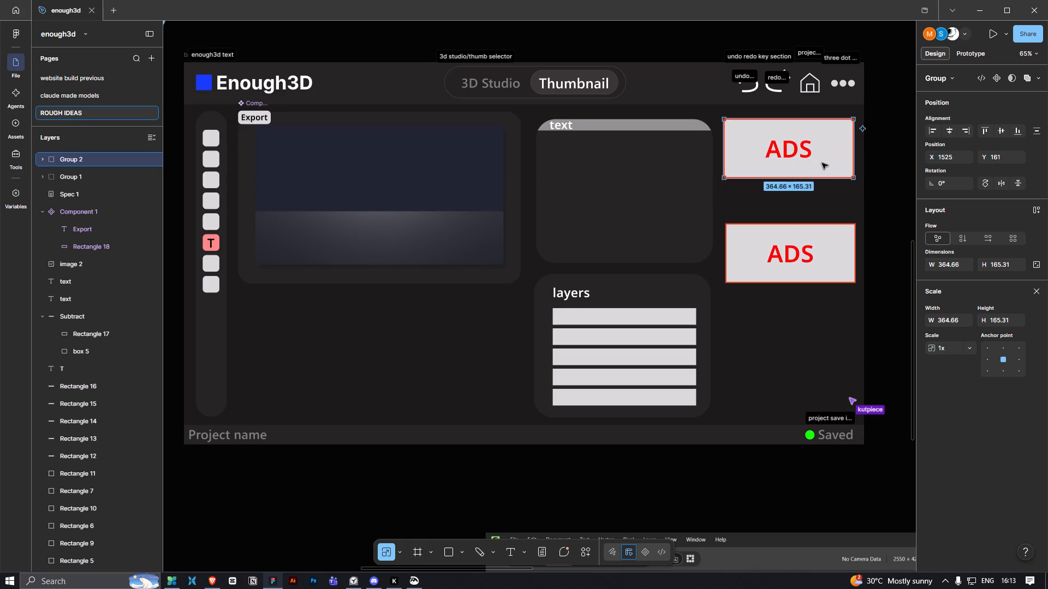
left_click_drag(832, 253, 831, 215)
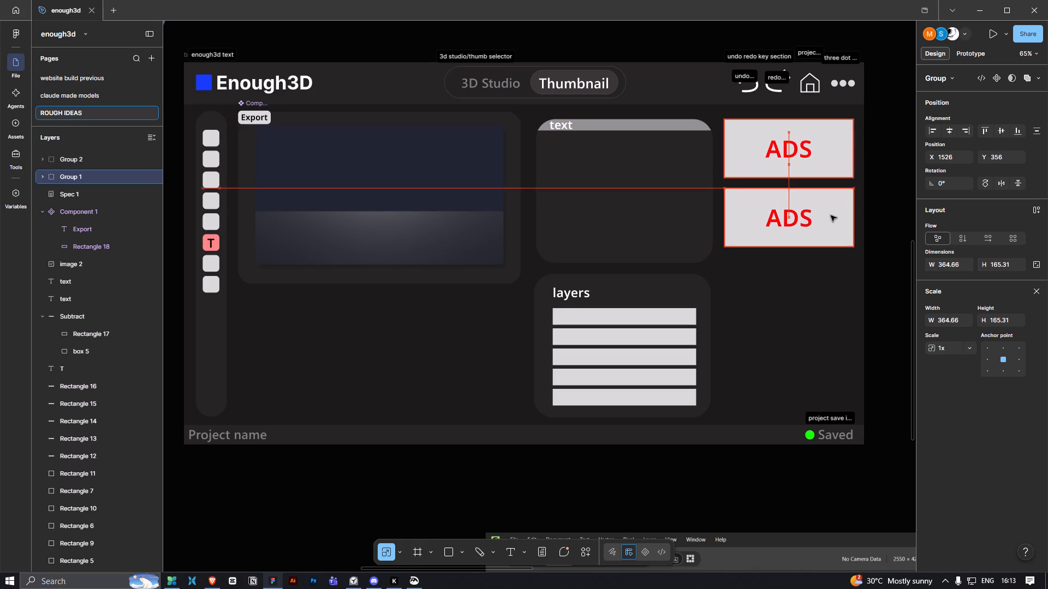
left_click_drag(831, 215, 831, 210)
Duplicate the ADS banner three times downward with small gaps to complete a column of five down to the status bar.
left_click_drag(831, 214, 831, 277, "alt+shift")
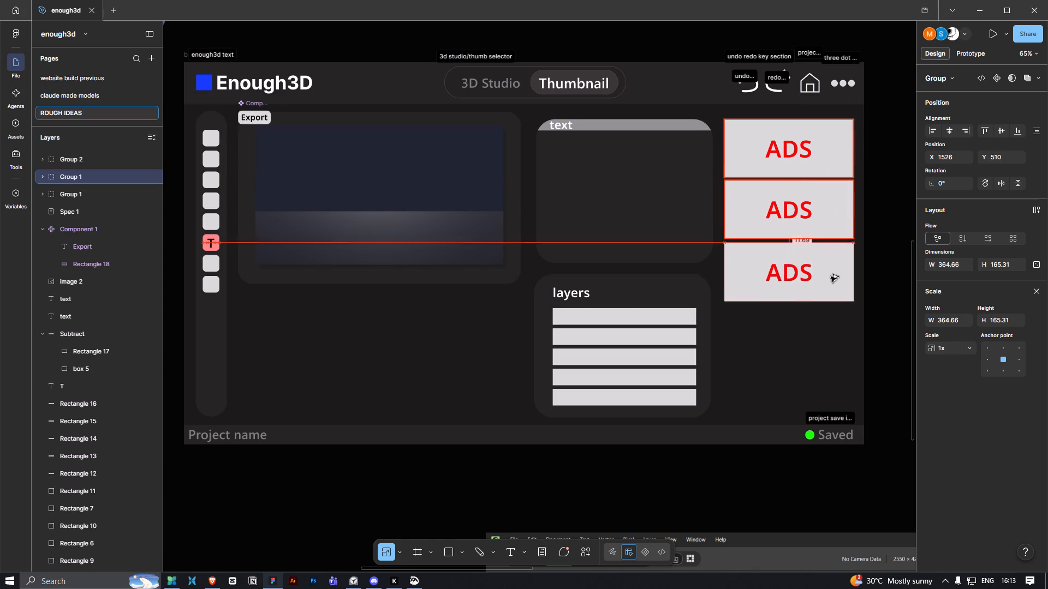
left_click_drag(831, 277, 831, 275, "alt+shift")
left_click_drag(831, 274, 834, 336, "alt+shift")
left_click_drag(834, 336, 837, 400, "alt+shift")
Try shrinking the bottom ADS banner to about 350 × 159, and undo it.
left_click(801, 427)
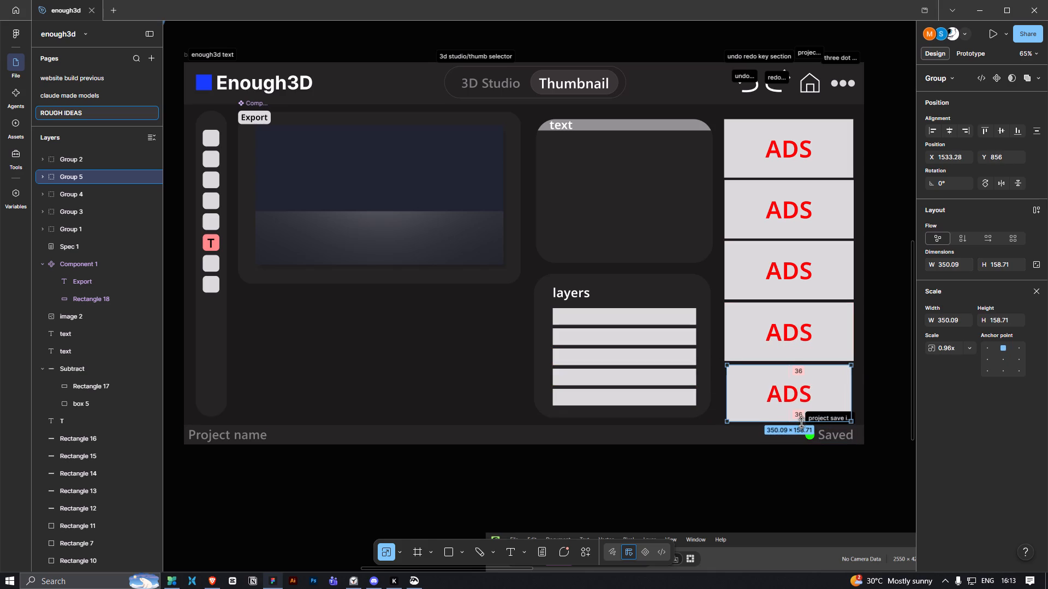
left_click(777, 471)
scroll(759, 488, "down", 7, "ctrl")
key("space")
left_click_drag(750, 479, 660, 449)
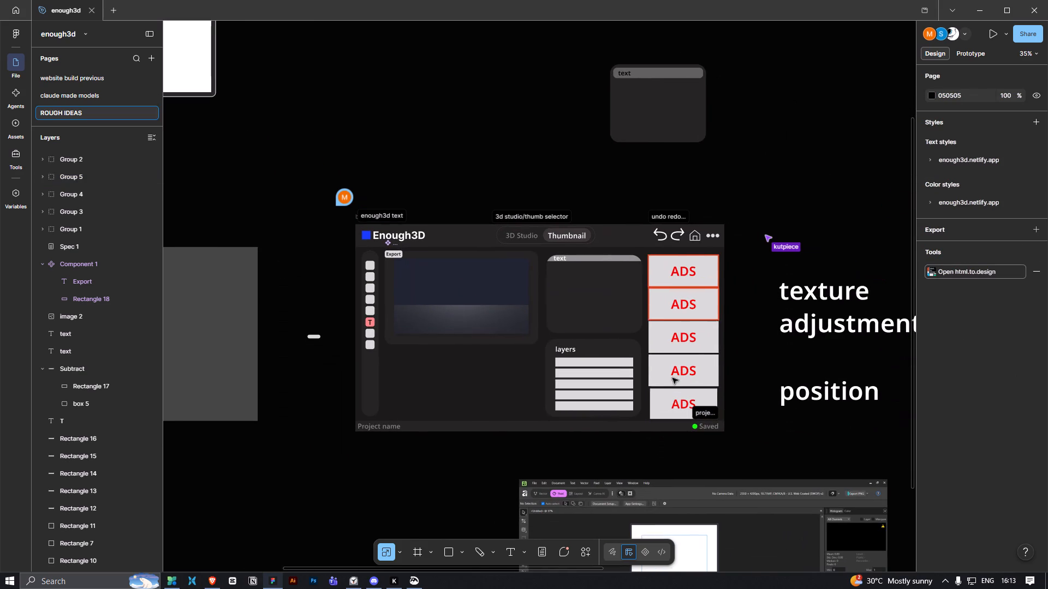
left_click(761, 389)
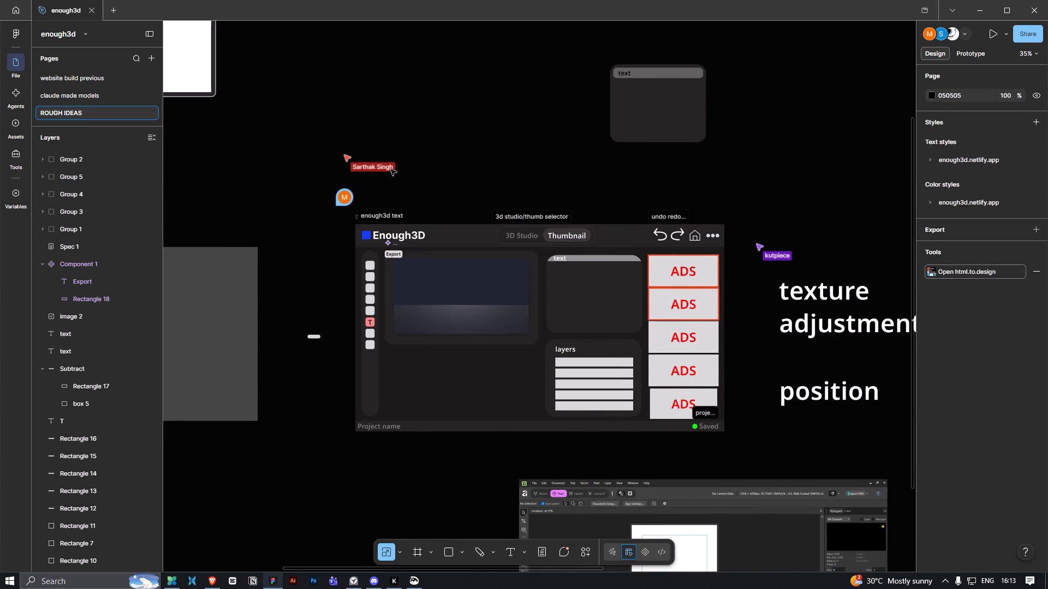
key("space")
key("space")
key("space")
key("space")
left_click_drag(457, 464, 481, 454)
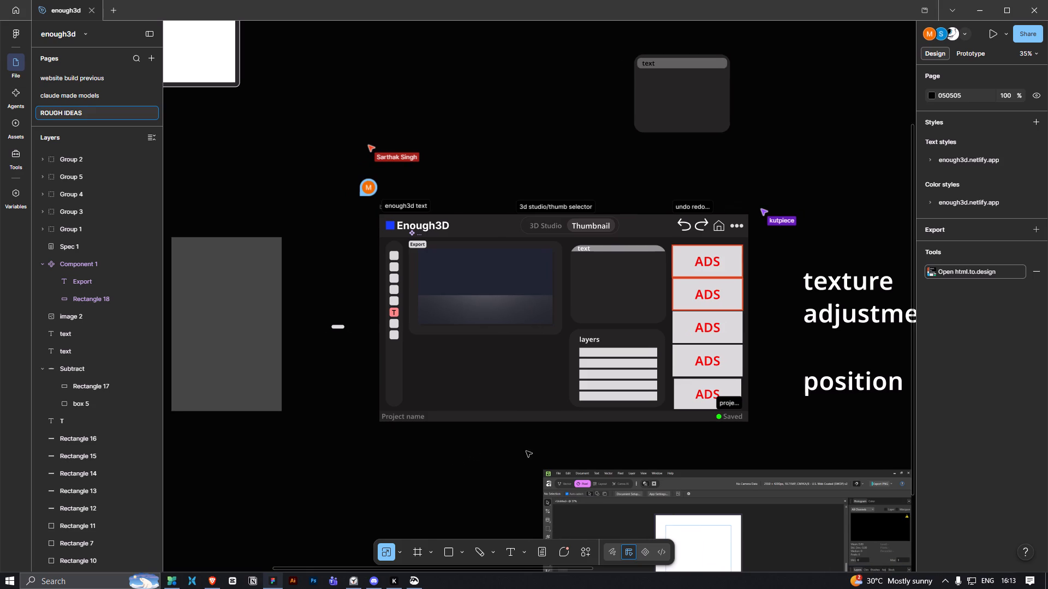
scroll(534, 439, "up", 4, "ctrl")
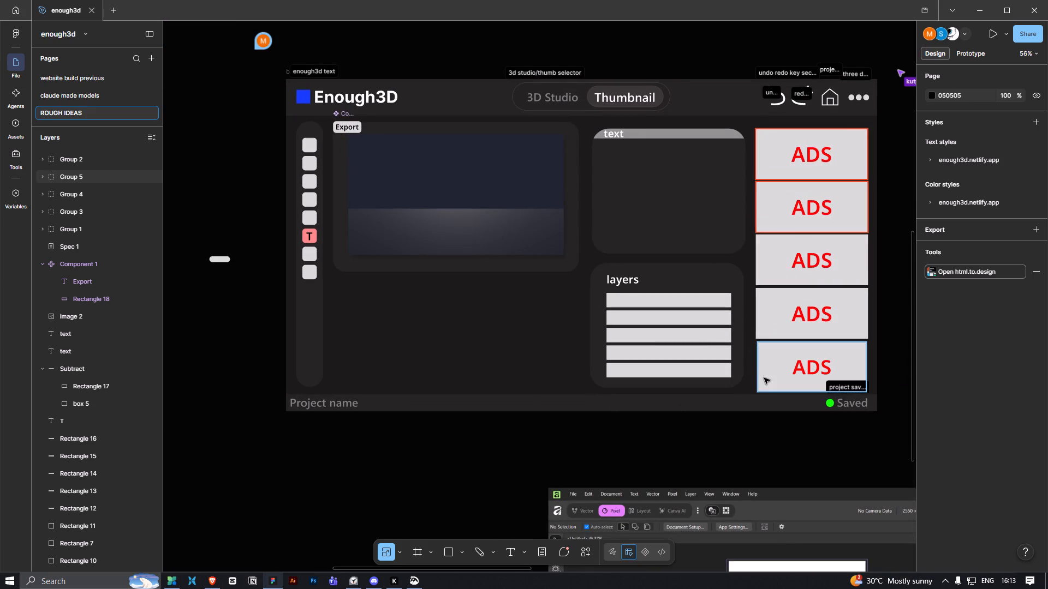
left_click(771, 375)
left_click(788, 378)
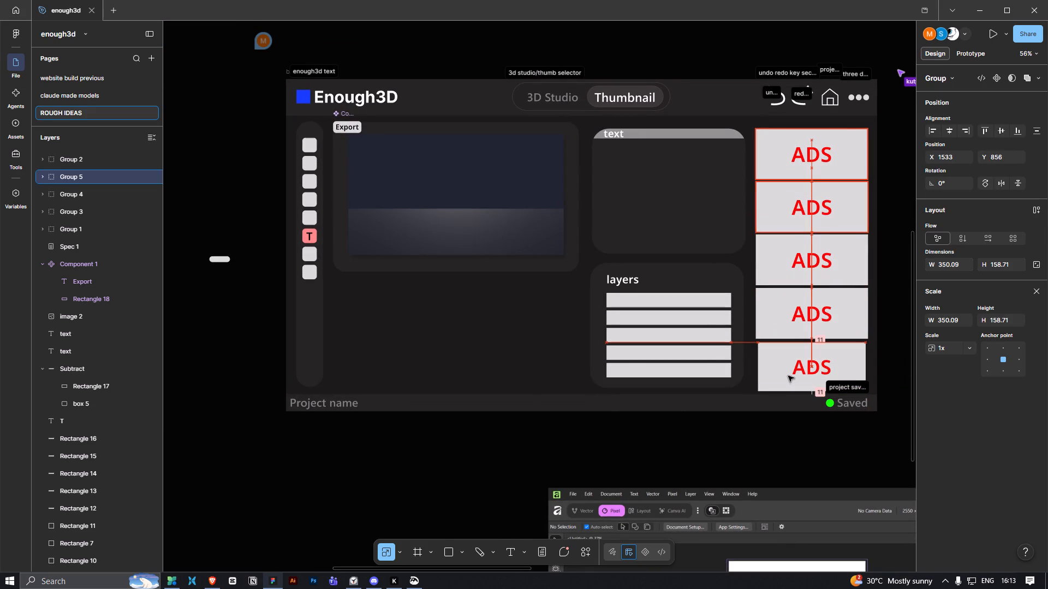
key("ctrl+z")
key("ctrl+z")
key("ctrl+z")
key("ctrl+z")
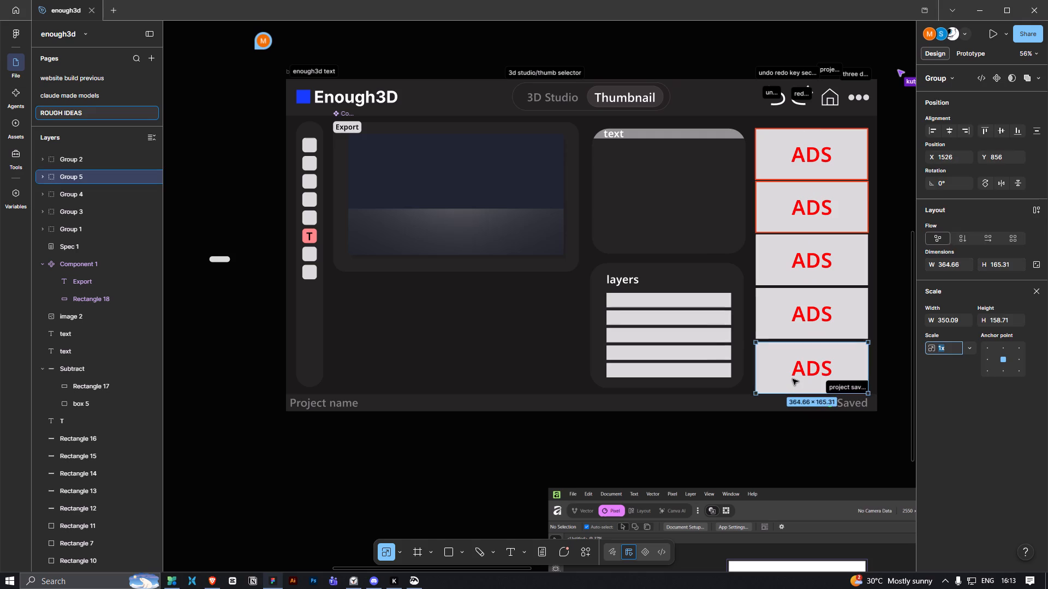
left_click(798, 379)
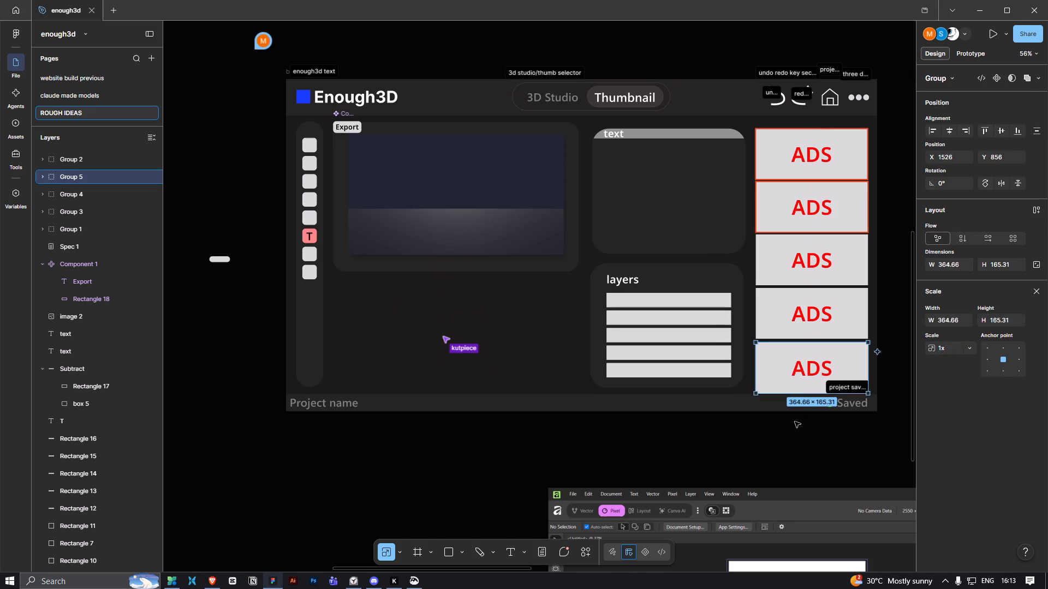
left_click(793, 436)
Examine the texture, adjustments and position notes and the red reference editor screenshot with the Newest SMP thumbnail.
scroll(788, 463, "down", 3, "ctrl")
scroll(726, 454, "down", 2, "ctrl")
left_click(728, 446)
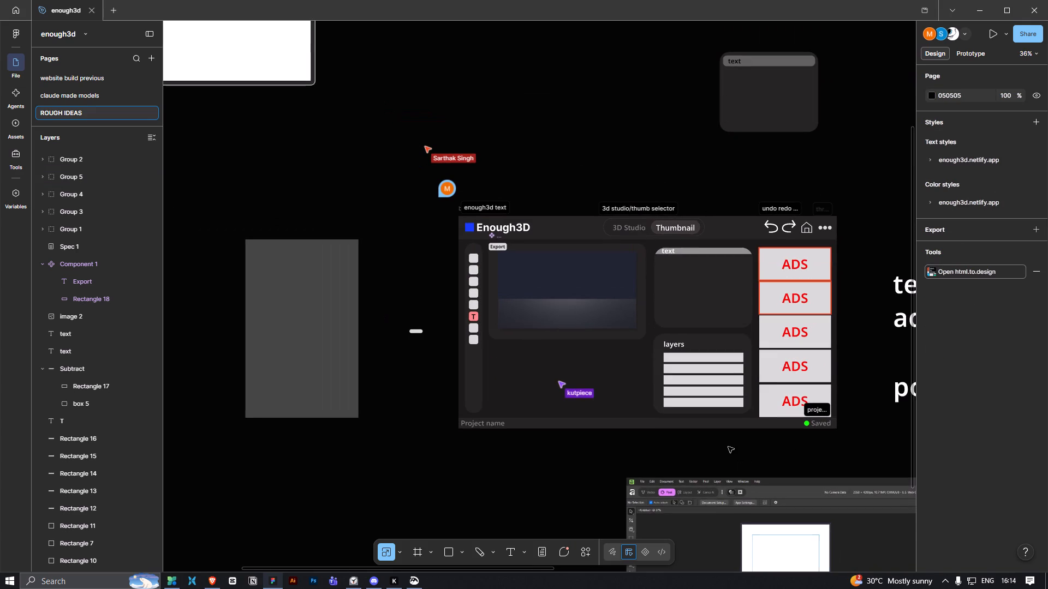
key("space")
key("space")
key("space")
key("space")
left_click_drag(714, 447, 653, 459)
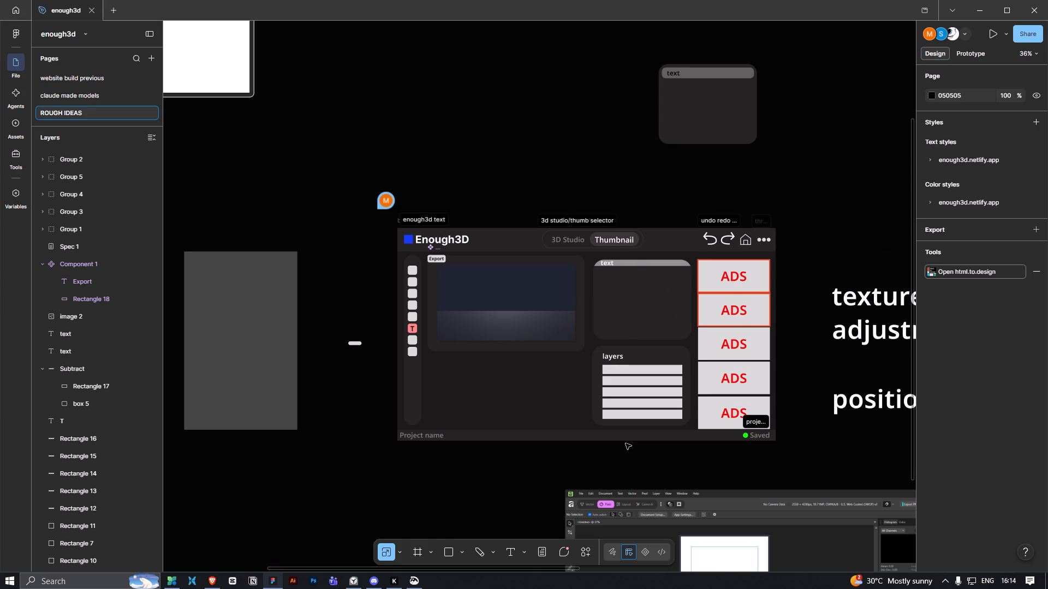
key("space")
key("space")
key("space")
key("space")
key("space")
key("space")
key("space")
key("space")
key("space")
key("space")
left_click_drag(803, 259, 638, 210)
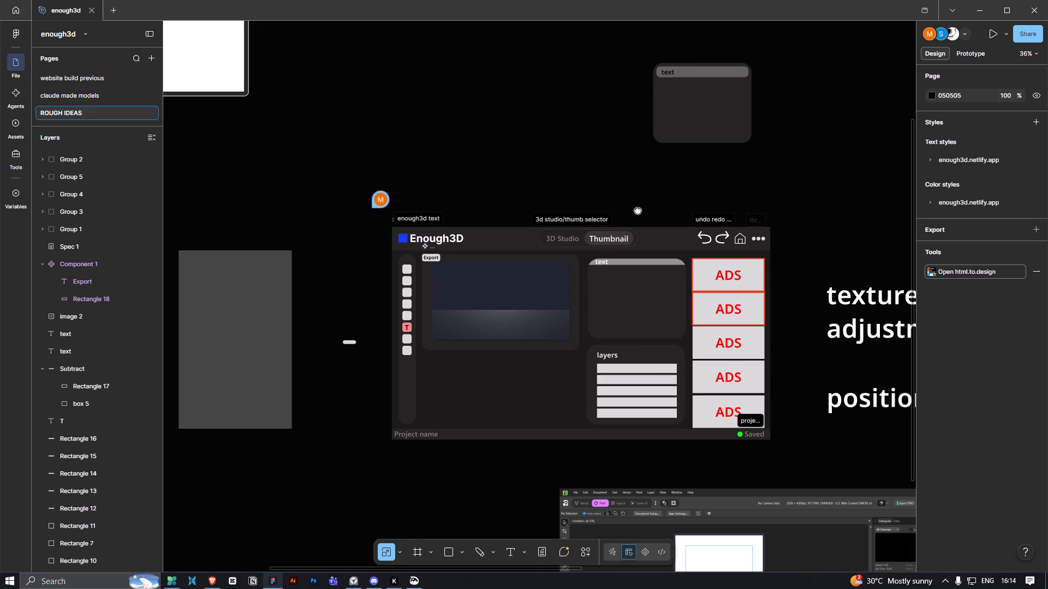
left_click_drag(638, 210, 501, 175)
scroll(616, 279, "down", 8, "ctrl")
key("space")
left_click_drag(771, 354, 653, 374)
scroll(699, 354, "up", 4, "ctrl")
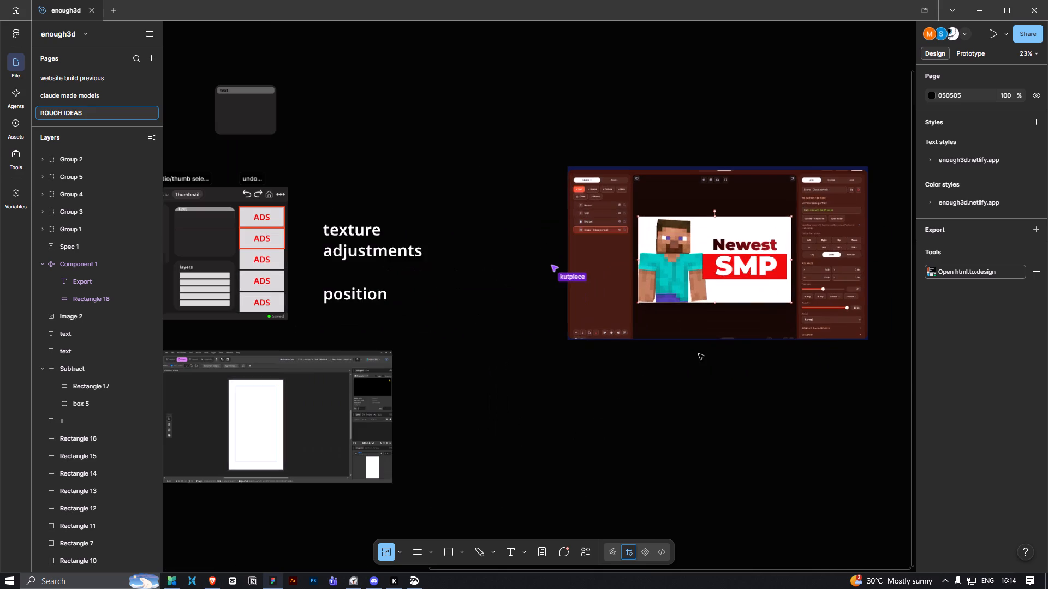
key("space")
key("space")
key("space")
key("space")
key("space")
key("space")
left_click_drag(499, 346, 532, 351)
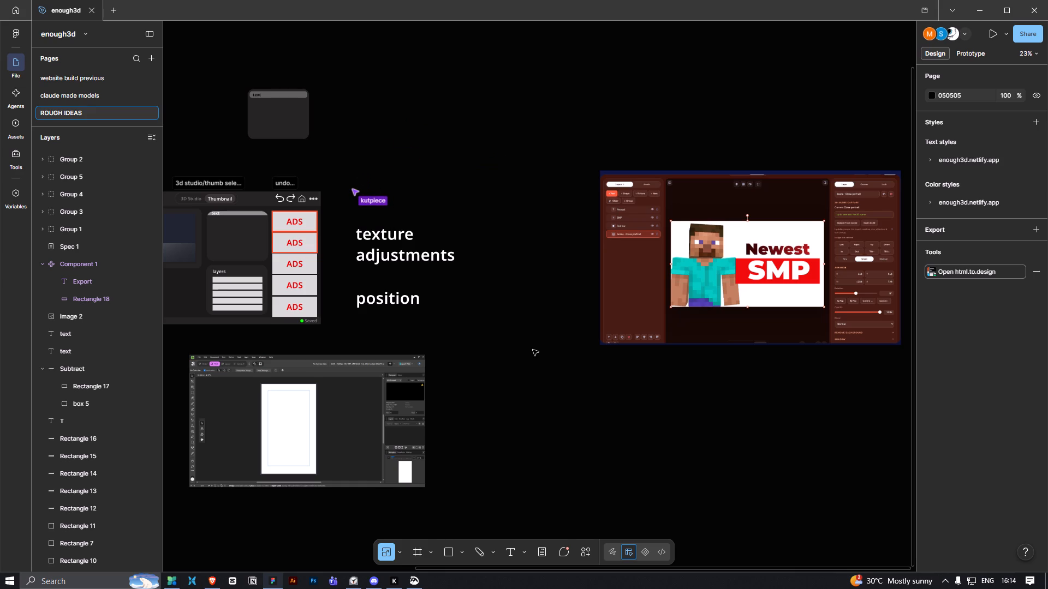
key("space")
key("space")
key("space")
key("space")
key("space")
key("space")
key("space")
key("space")
key("space")
key("space")
key("space")
key("space")
key("space")
key("space")
key("space")
key("space")
key("space")
key("space")
key("space")
key("space")
Go back to the Enough3D mockup and review its layout with the ADS column beside the text and layers panels.
left_click_drag(444, 327, 642, 357)
left_click_drag(475, 365, 553, 381)
scroll(473, 395, "up", 6, "ctrl")
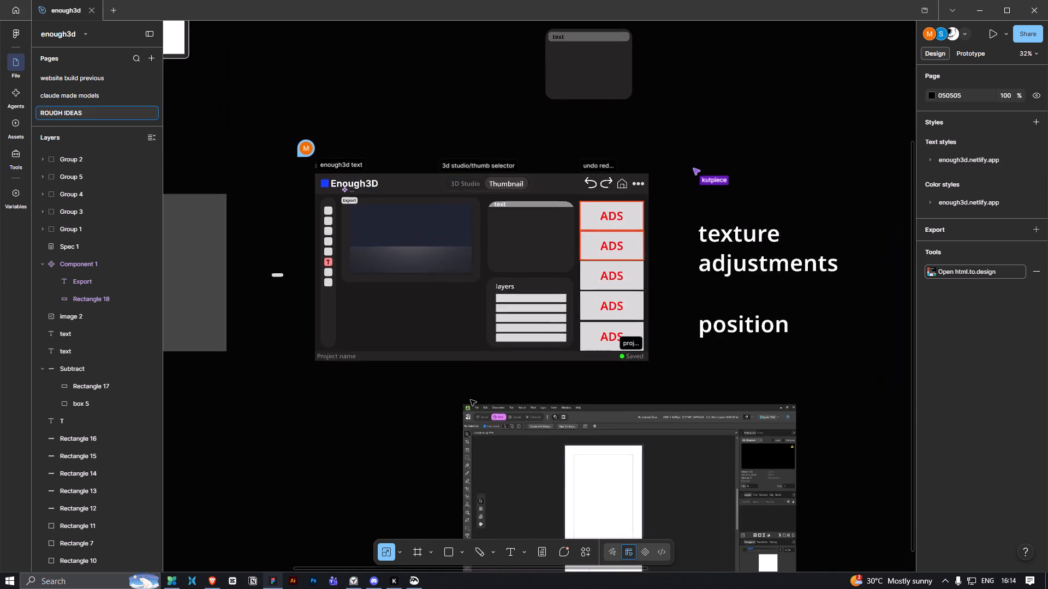
key("space")
left_click_drag(394, 401, 453, 416)
scroll(450, 423, "up", 3)
scroll(450, 425, "up", 2, "ctrl")
scroll(474, 475, "up", 2, "ctrl")
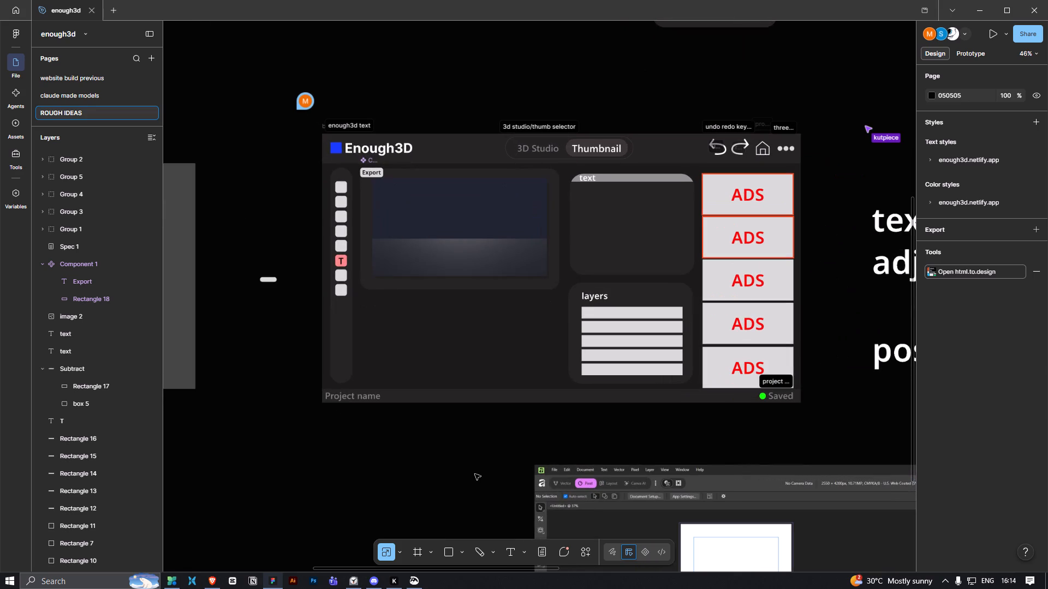
key("space")
key("space")
key("space")
key("space")
key("space")
key("space")
key("space")
key("space")
left_click_drag(550, 446, 522, 426)
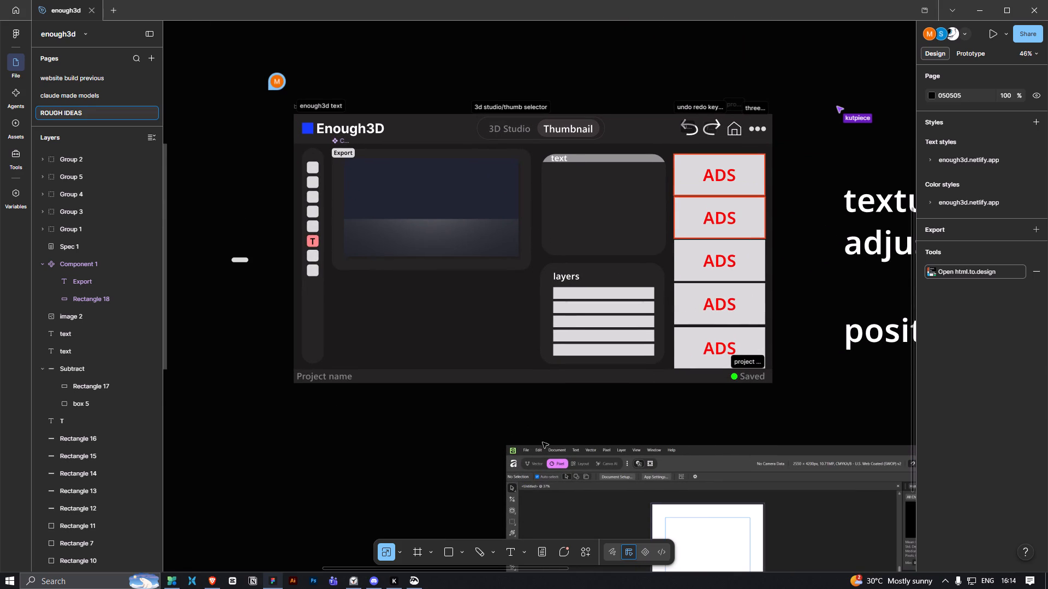
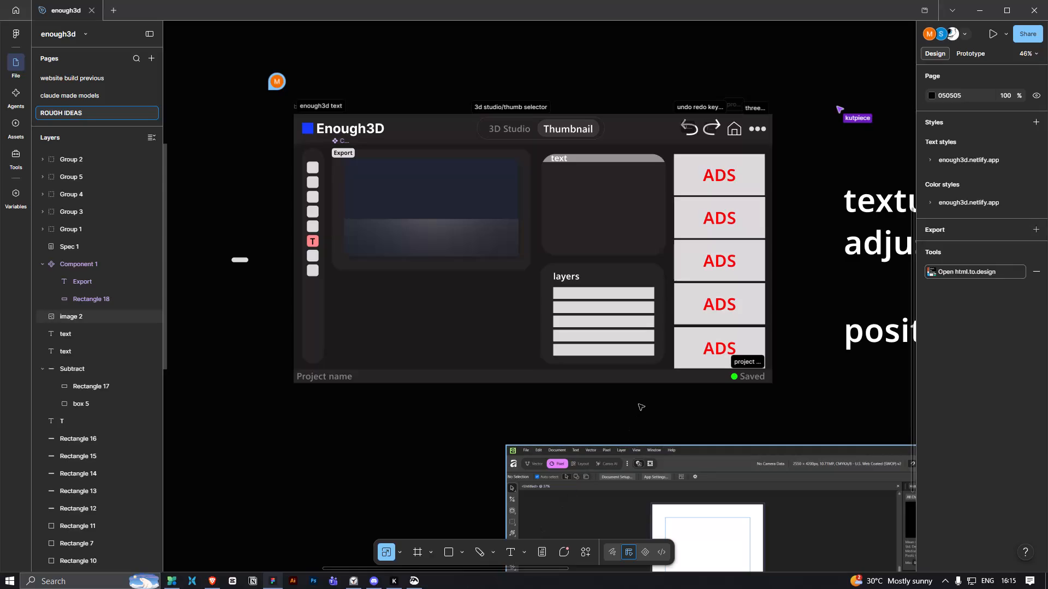
Nudge the bottom ADS banner up slightly to Y 852, leaving a small gap above the status bar.
left_click(681, 353)
key("Up")
key("Up")
key("Up")
key("Up")
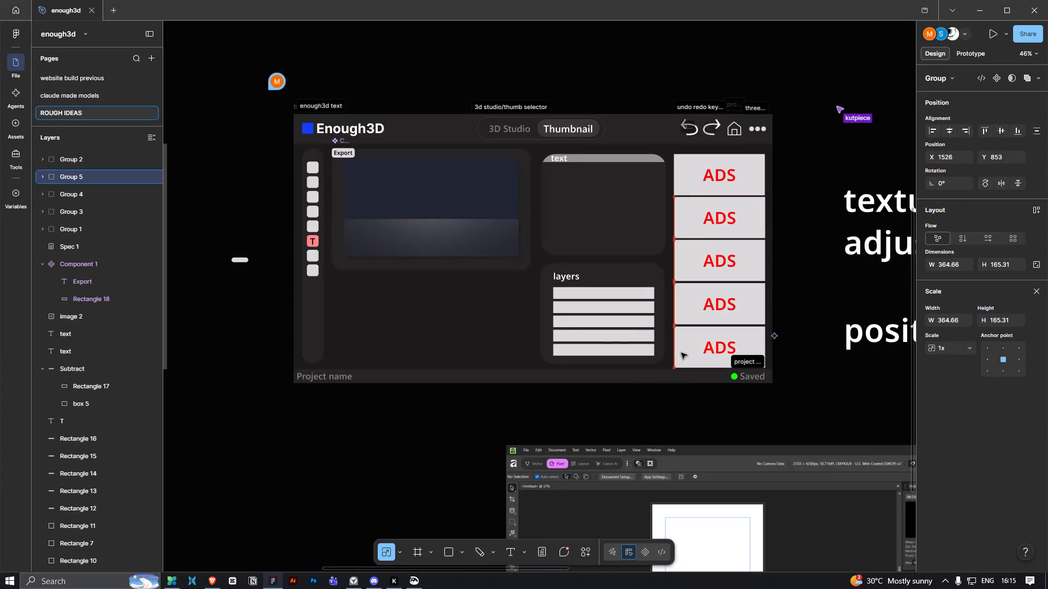
left_click(642, 381)
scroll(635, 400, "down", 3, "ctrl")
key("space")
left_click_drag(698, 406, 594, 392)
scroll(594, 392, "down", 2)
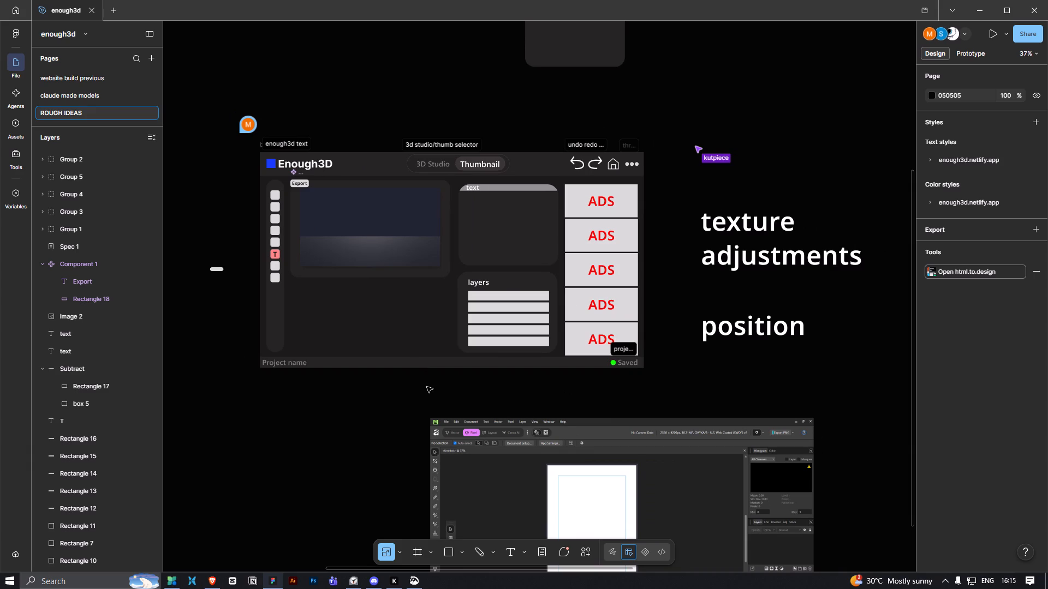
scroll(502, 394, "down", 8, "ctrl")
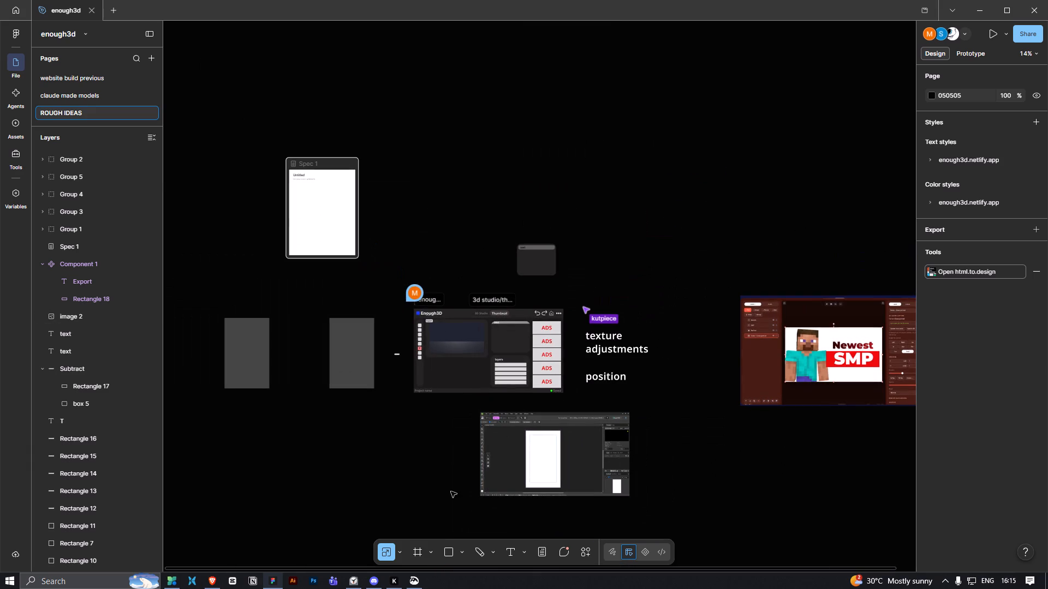